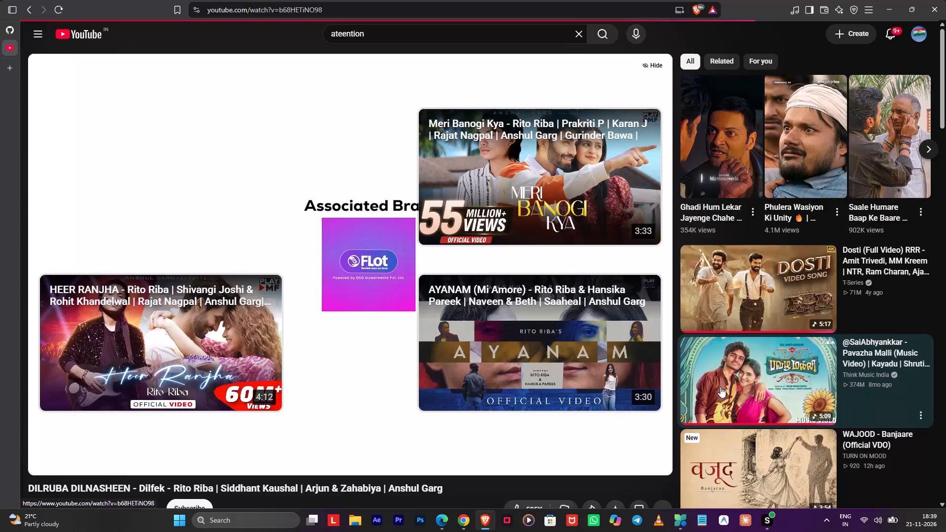
Switch to Google Chrome and close its window showing the Track Claim Status page.
left_click(466, 526)
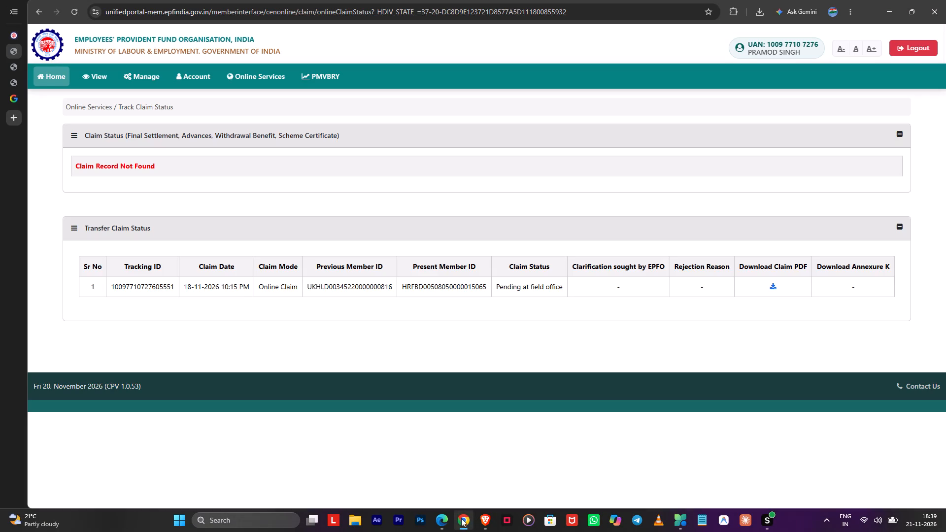
left_click(945, 0)
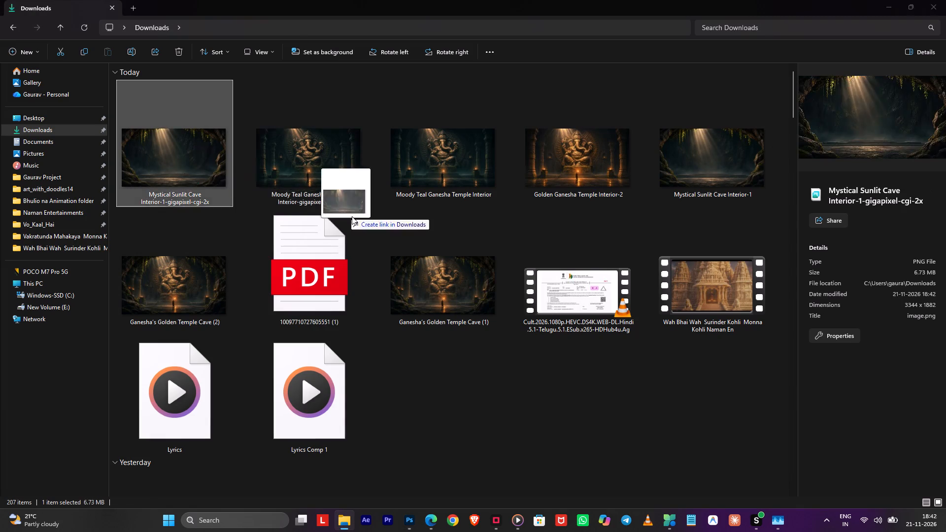
left_click_drag(352, 216, 380, 265)
left_click(904, 159)
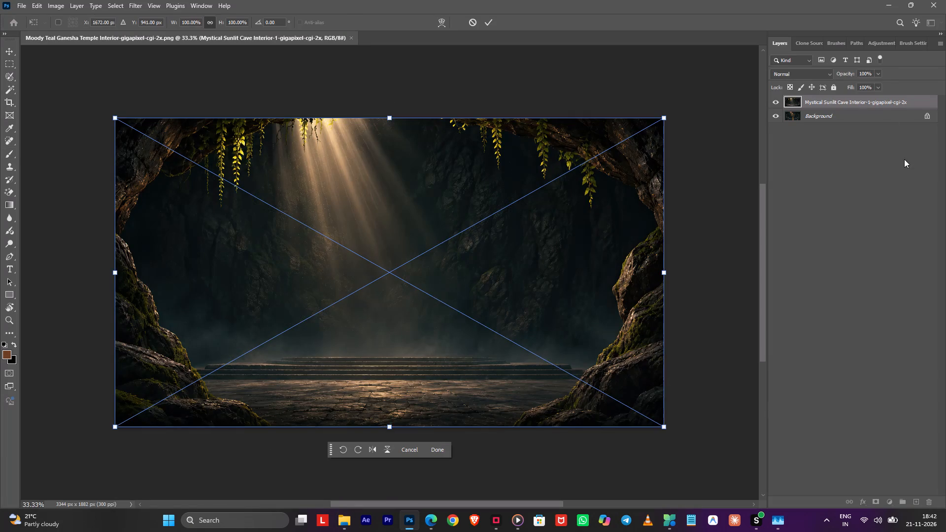
left_click(928, 120)
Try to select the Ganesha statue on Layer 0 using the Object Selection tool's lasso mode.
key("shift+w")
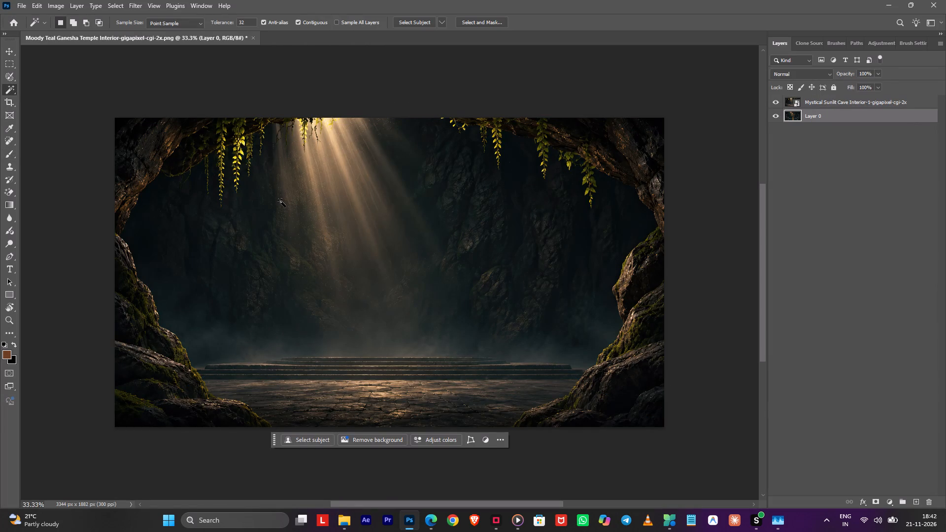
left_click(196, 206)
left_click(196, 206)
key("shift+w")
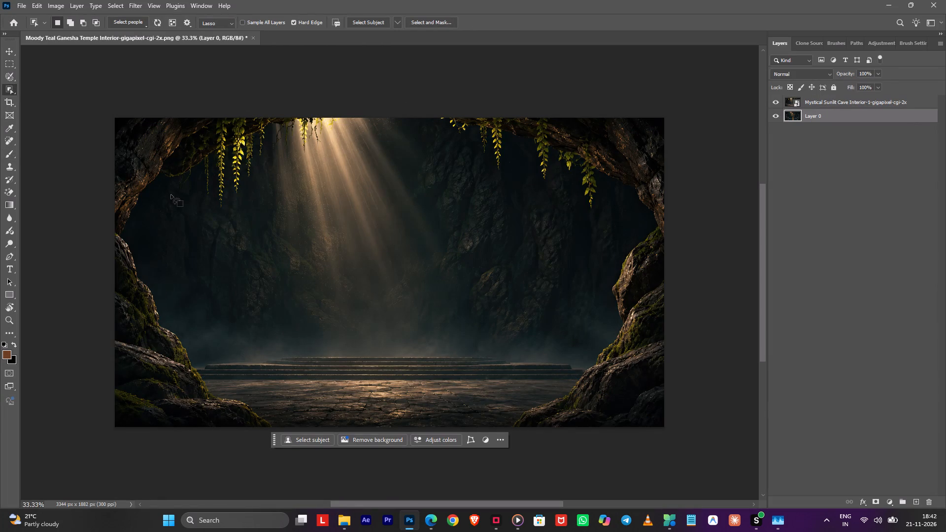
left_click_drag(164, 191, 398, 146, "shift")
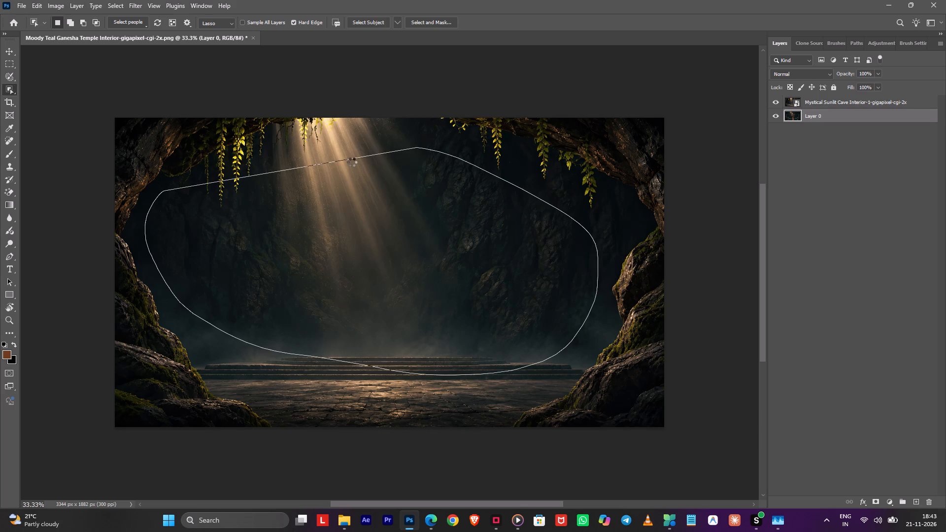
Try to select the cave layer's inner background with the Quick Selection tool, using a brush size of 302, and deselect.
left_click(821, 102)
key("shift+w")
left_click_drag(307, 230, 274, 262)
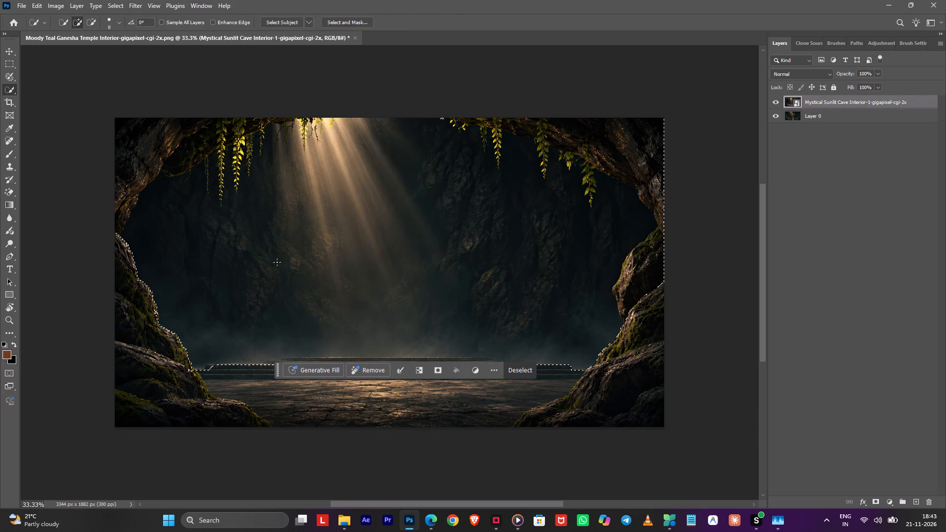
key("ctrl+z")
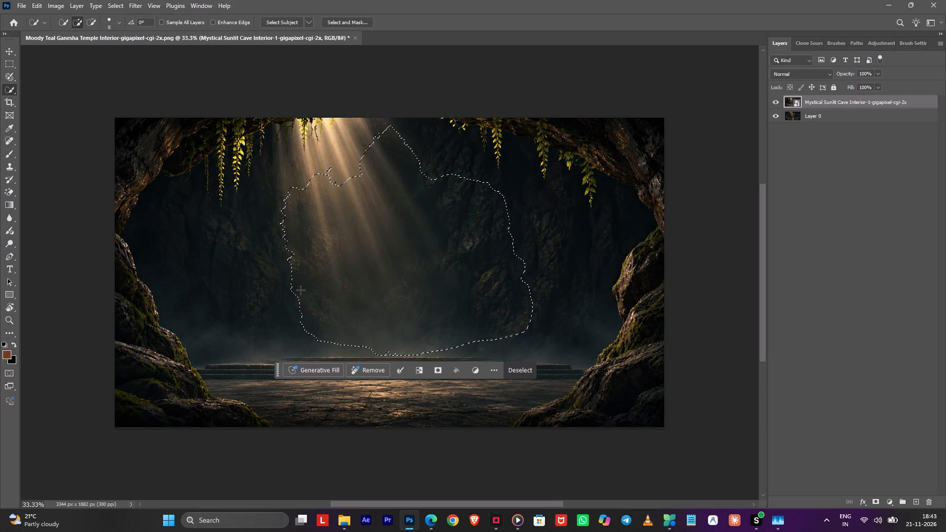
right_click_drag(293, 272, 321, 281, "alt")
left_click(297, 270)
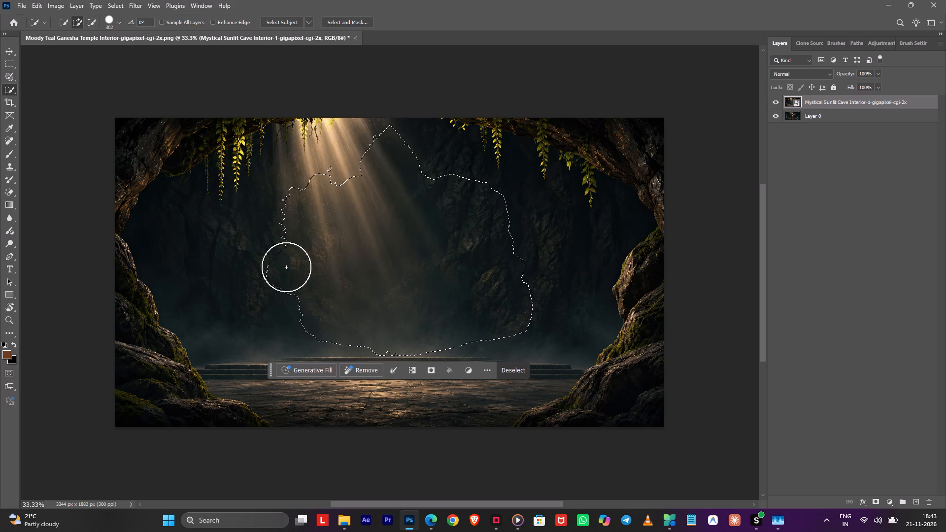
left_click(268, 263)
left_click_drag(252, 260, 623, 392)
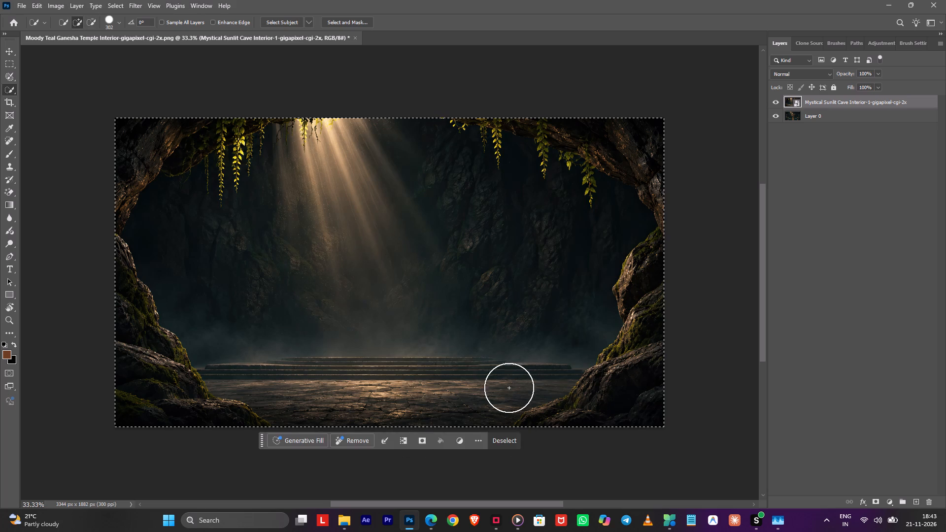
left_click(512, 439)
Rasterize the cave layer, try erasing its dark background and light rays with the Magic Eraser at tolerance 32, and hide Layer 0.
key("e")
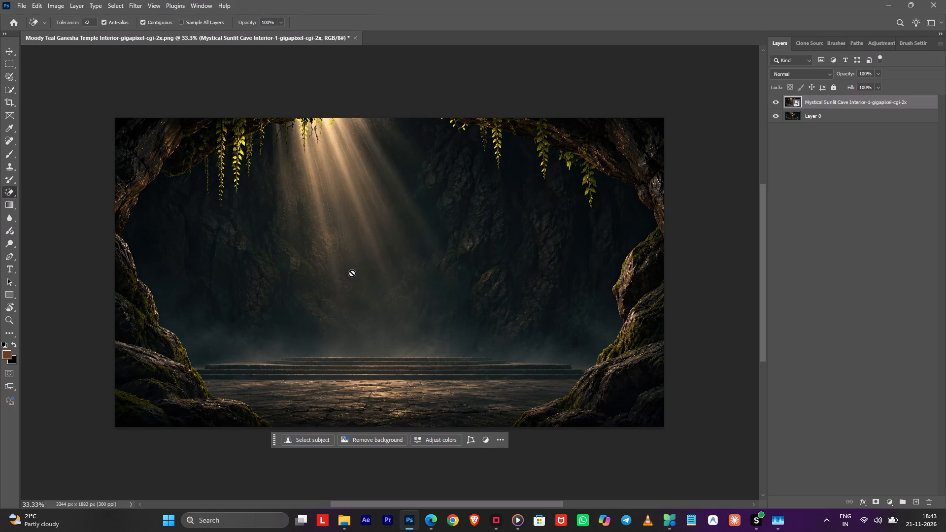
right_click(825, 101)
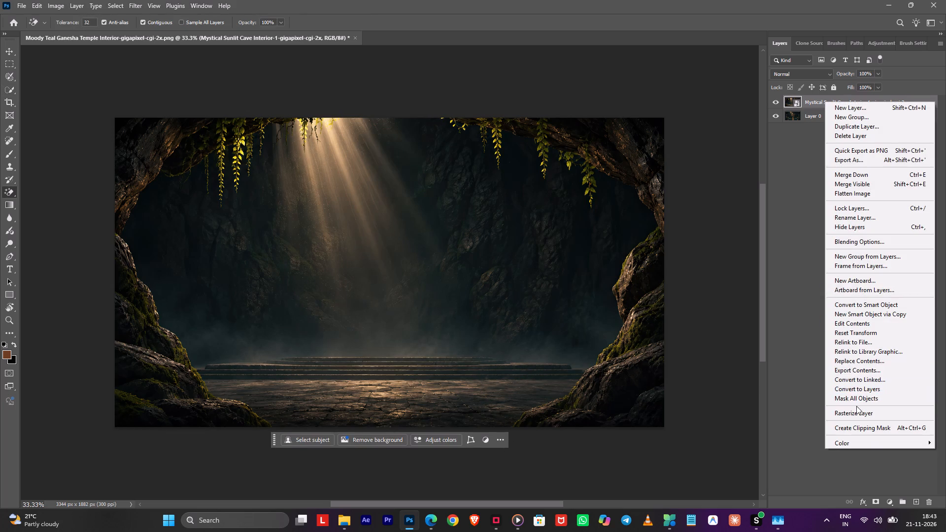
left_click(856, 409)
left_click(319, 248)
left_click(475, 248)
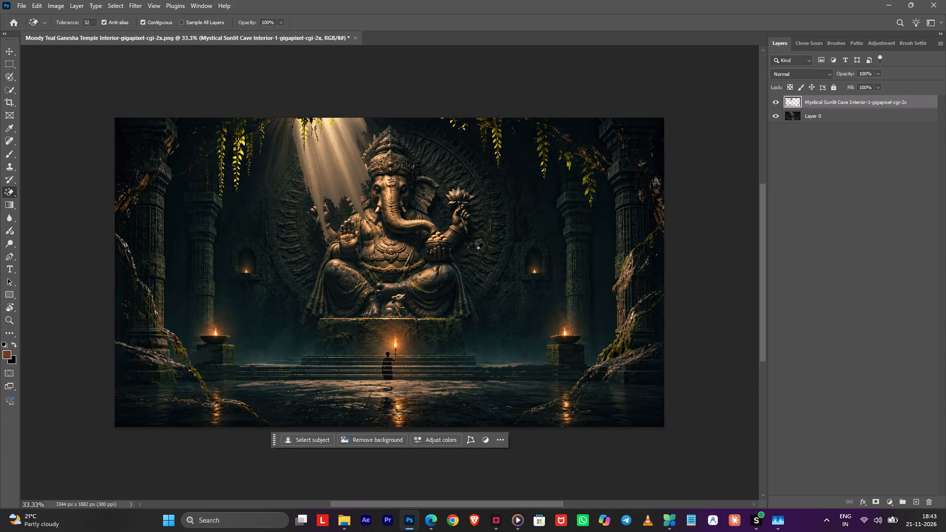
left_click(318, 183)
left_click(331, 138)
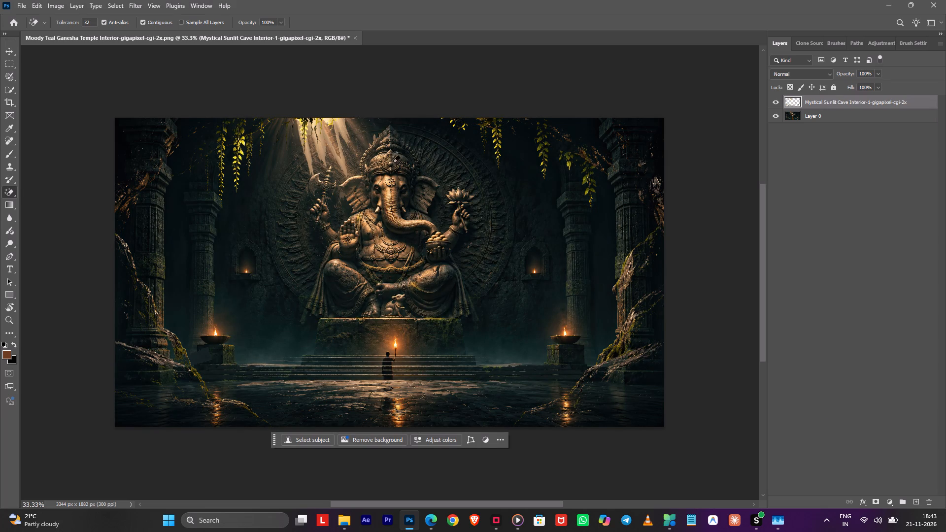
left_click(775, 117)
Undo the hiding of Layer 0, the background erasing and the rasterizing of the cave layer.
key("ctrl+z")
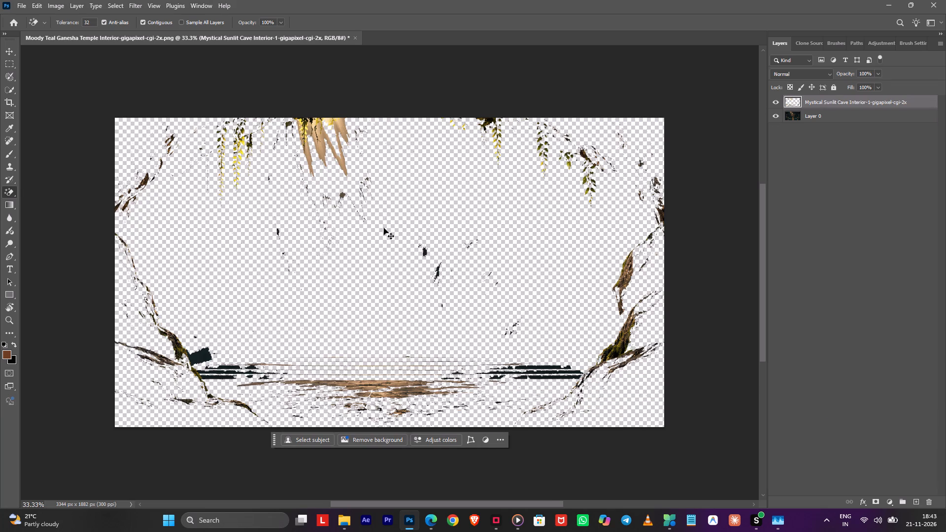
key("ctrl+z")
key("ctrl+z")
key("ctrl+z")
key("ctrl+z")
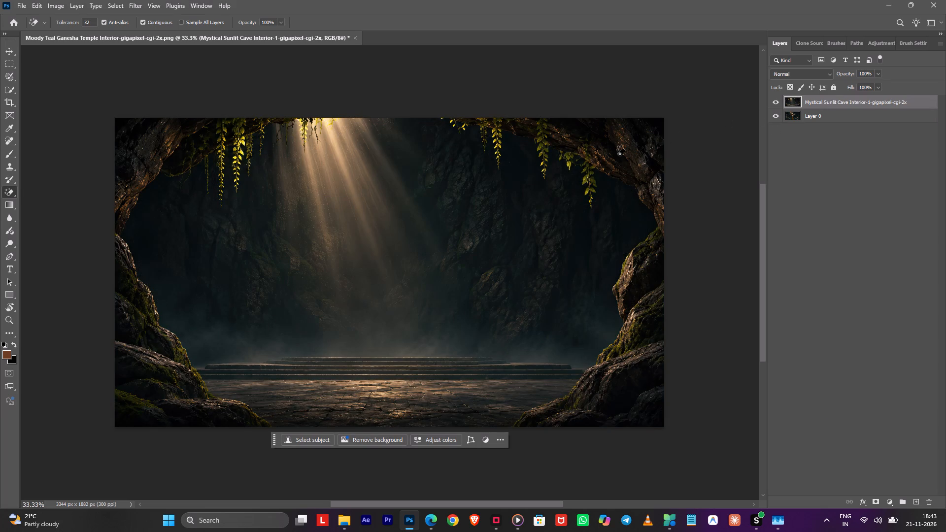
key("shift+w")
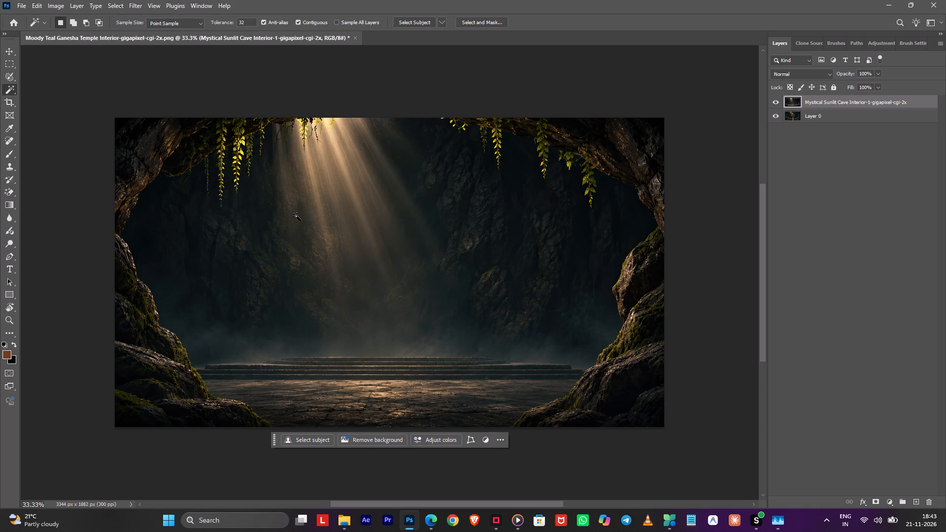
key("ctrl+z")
Select the cave's dark inner background with the Object Selection tool, invert the selection and add it as the cave layer's mask.
key("shift+w")
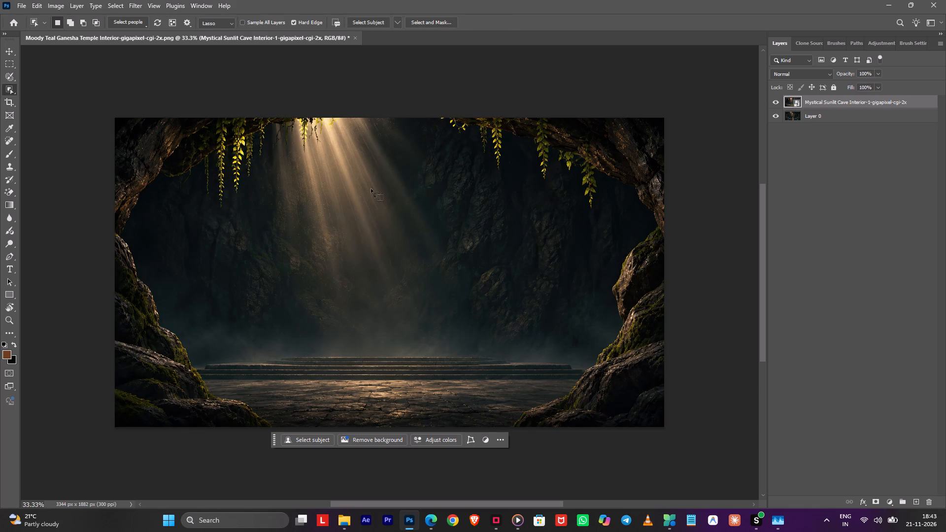
left_click_drag(397, 166, 451, 185, "shift")
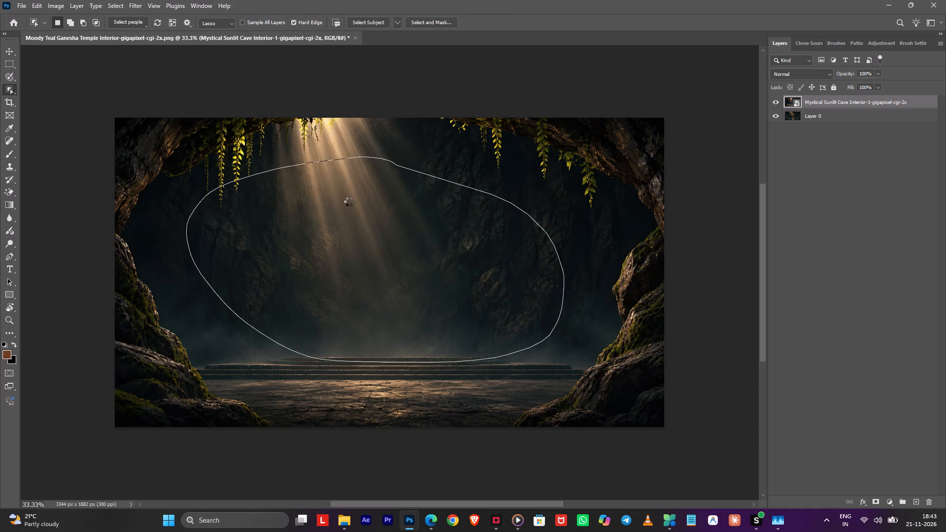
left_click_drag(289, 209, 587, 248, "shift")
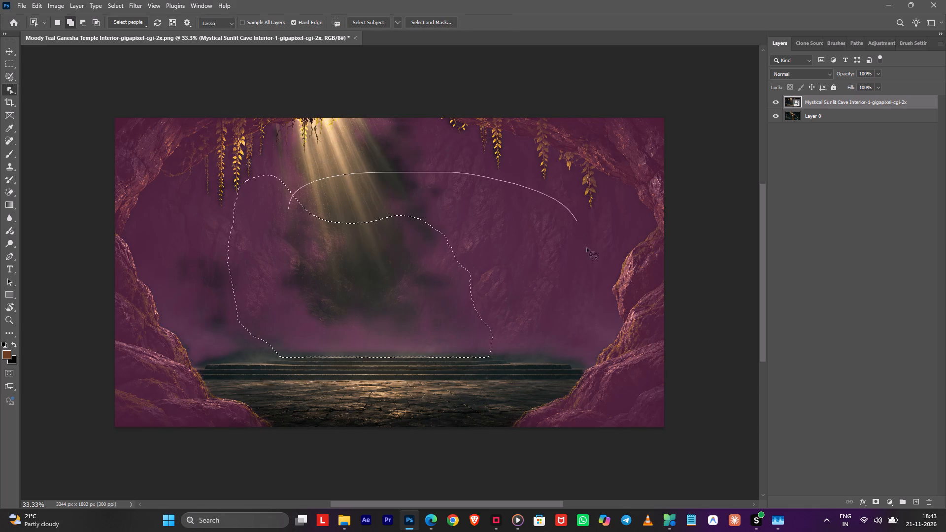
left_click_drag(587, 248, 367, 295, "shift")
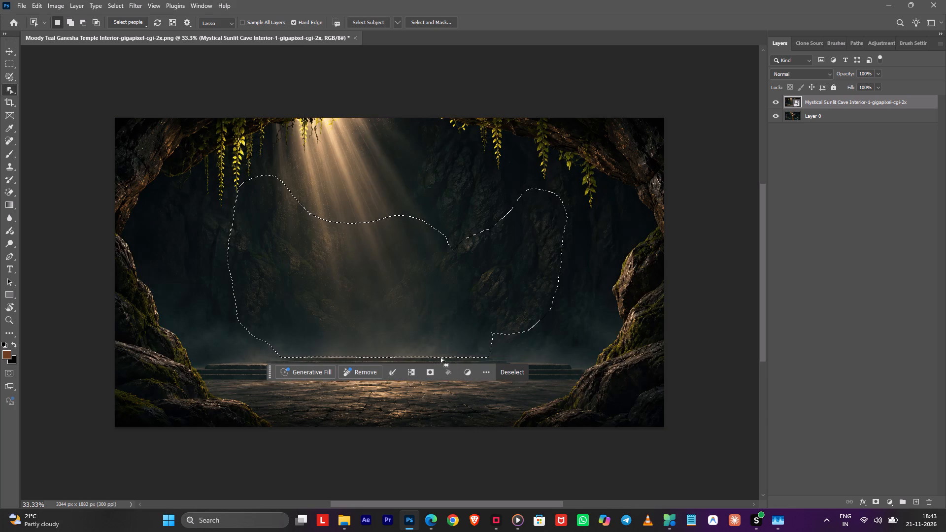
key("ctrl+shift+i")
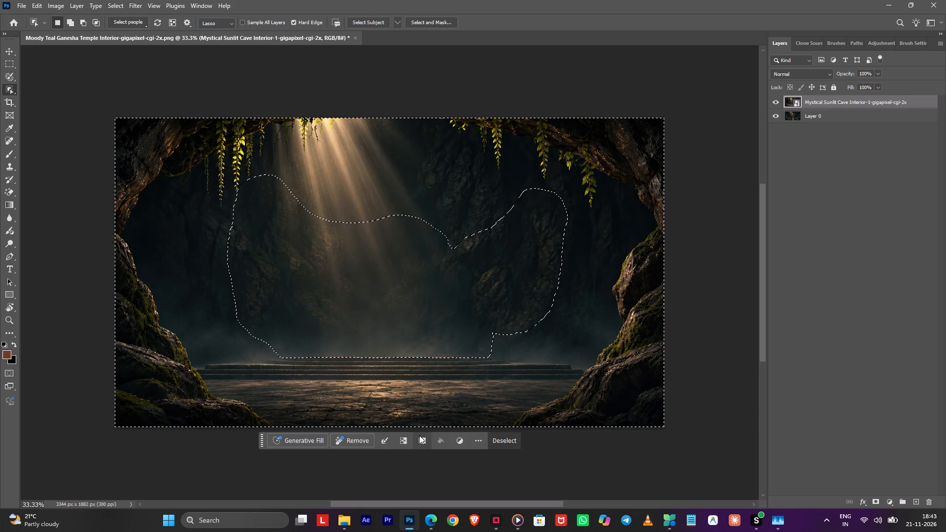
left_click(422, 437)
Paint black on the cave layer mask with a 303 px brush to reveal the Ganesha statue's hidden upper body.
key("b")
right_click_drag(333, 200, 344, 205, "alt")
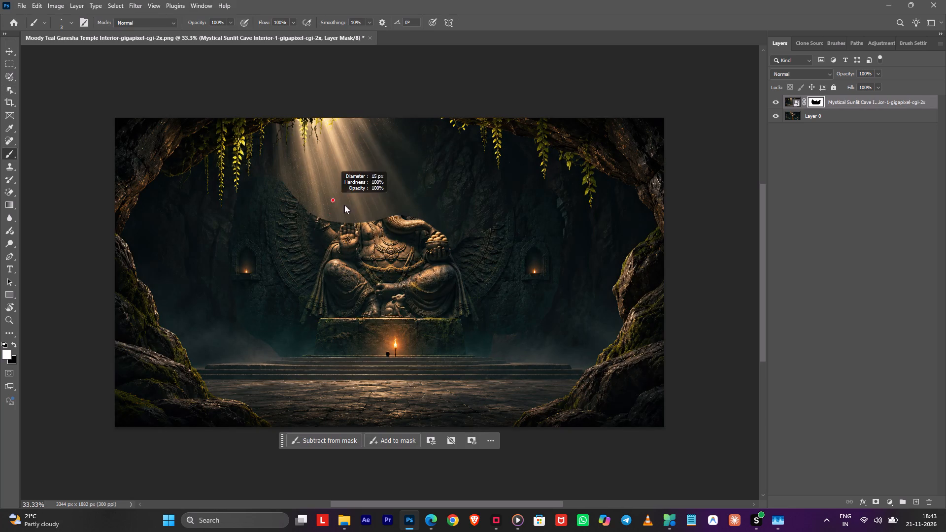
right_click_drag(344, 205, 361, 207, "alt")
left_click_drag(307, 220, 451, 211)
key("ctrl+z")
key("x")
left_click_drag(329, 214, 396, 214)
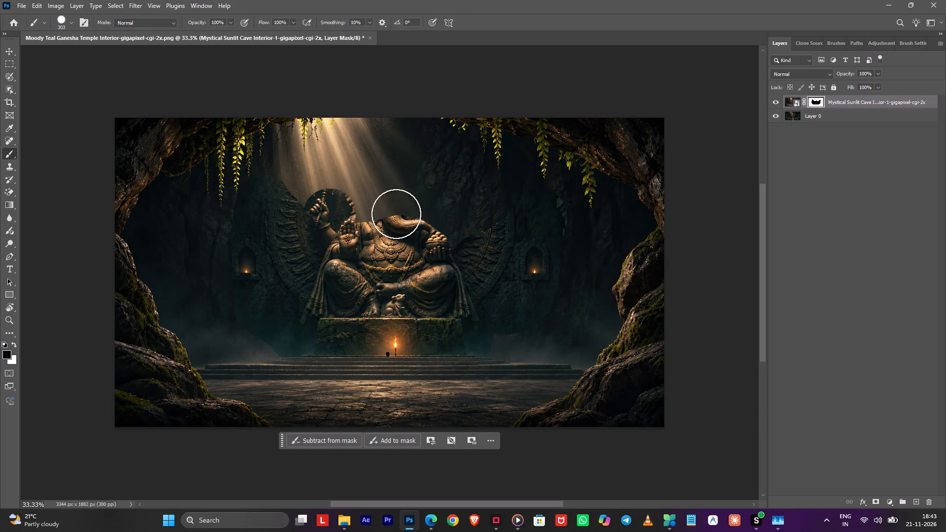
left_click_drag(396, 214, 318, 321)
Hide Layer 0 and paint out the stone floor, steps and side background around the opening on the cave mask.
left_click(773, 117)
left_click_drag(433, 216, 455, 281)
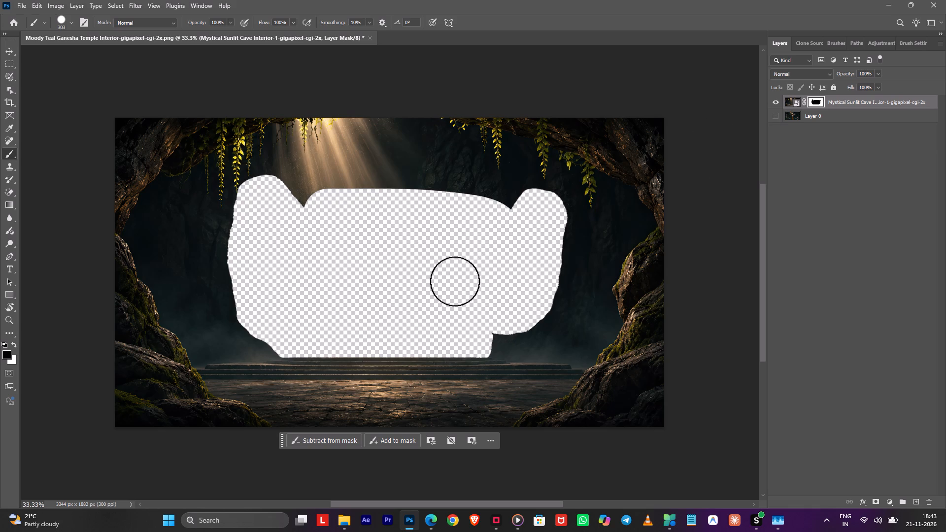
left_click_drag(455, 281, 562, 257)
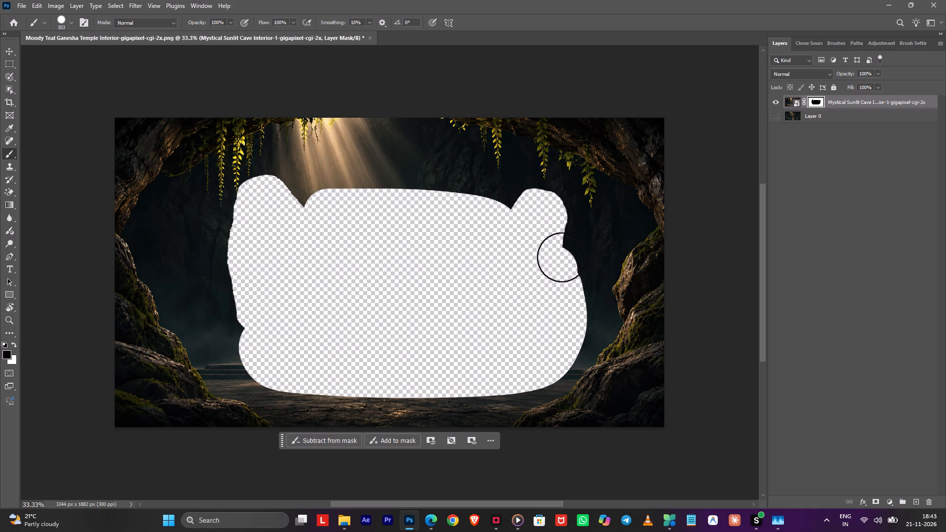
left_click_drag(562, 257, 262, 221)
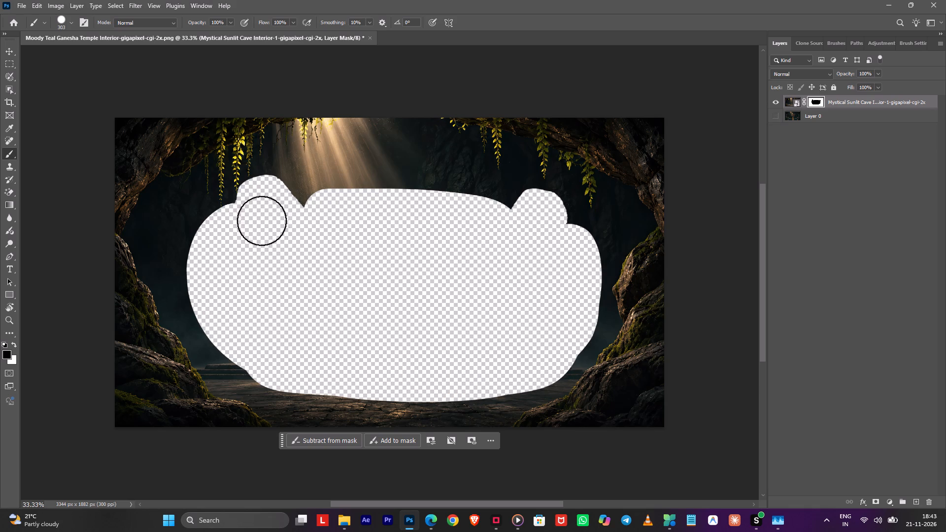
left_click_drag(262, 221, 271, 222)
Restore the mask below the left hanging vines, then paint out the light rays and central background up to the top edge.
key("x")
left_click(234, 192)
key("x")
left_click_drag(291, 188, 394, 157)
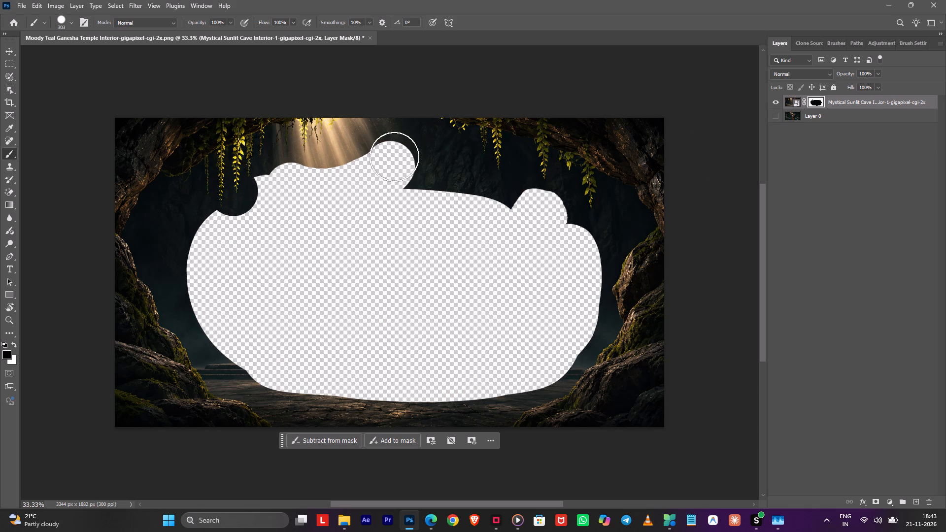
left_click_drag(394, 157, 508, 199)
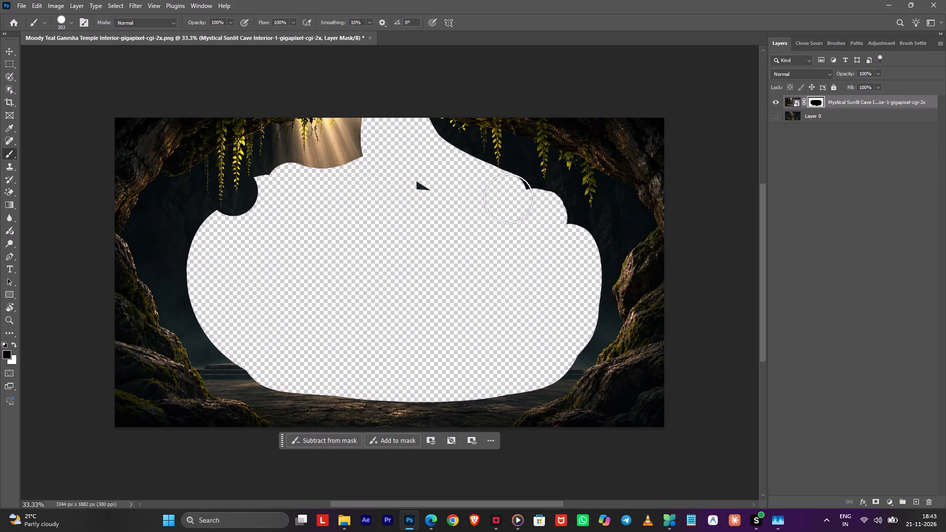
left_click_drag(508, 199, 393, 189)
Open the cave mask in Select and Mask and set the view's transparency to 23%.
double_click(821, 101)
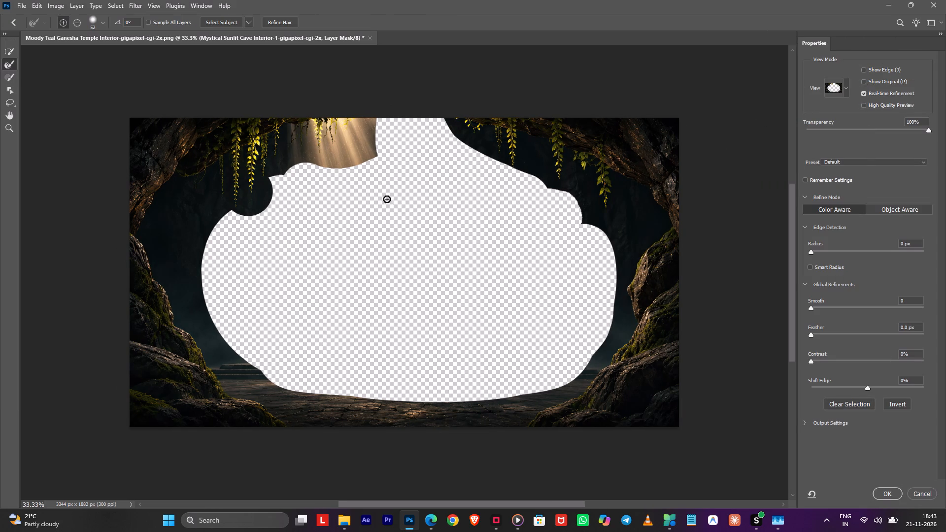
left_click(866, 130)
left_click_drag(866, 130, 816, 135)
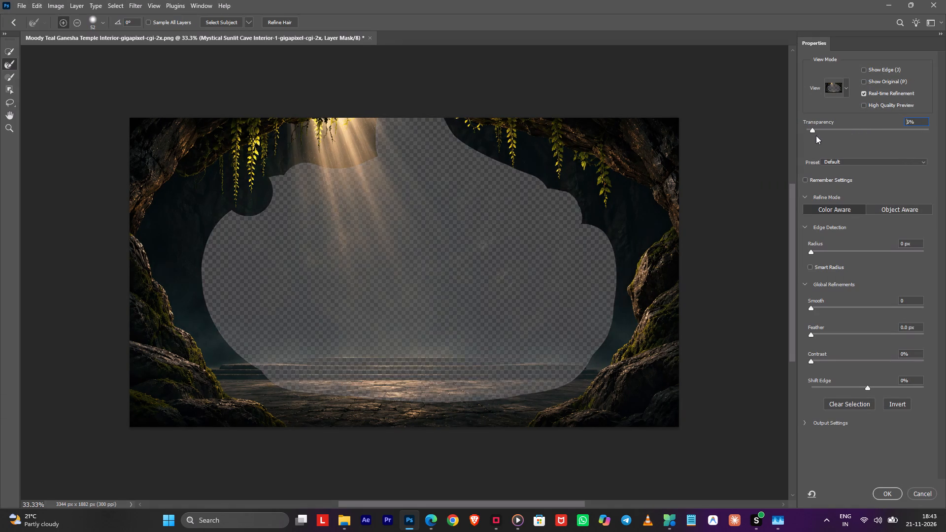
left_click_drag(816, 135, 835, 135)
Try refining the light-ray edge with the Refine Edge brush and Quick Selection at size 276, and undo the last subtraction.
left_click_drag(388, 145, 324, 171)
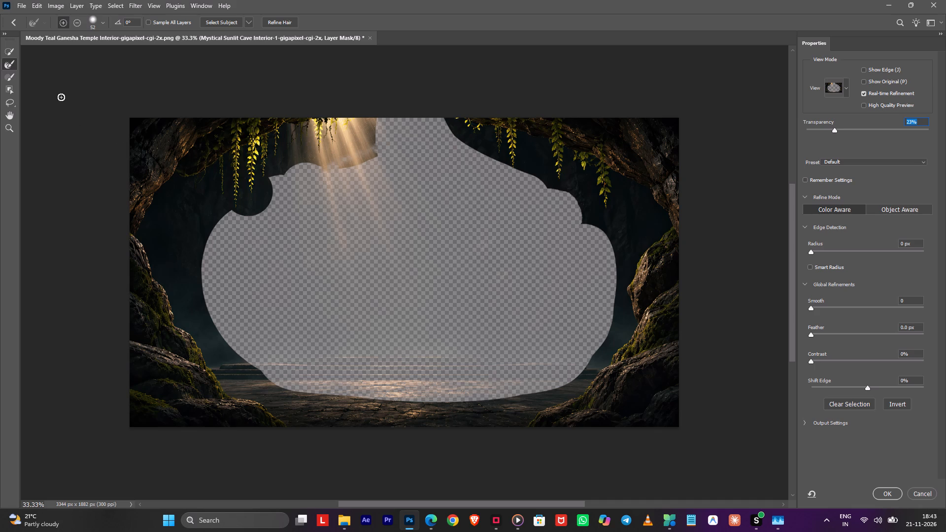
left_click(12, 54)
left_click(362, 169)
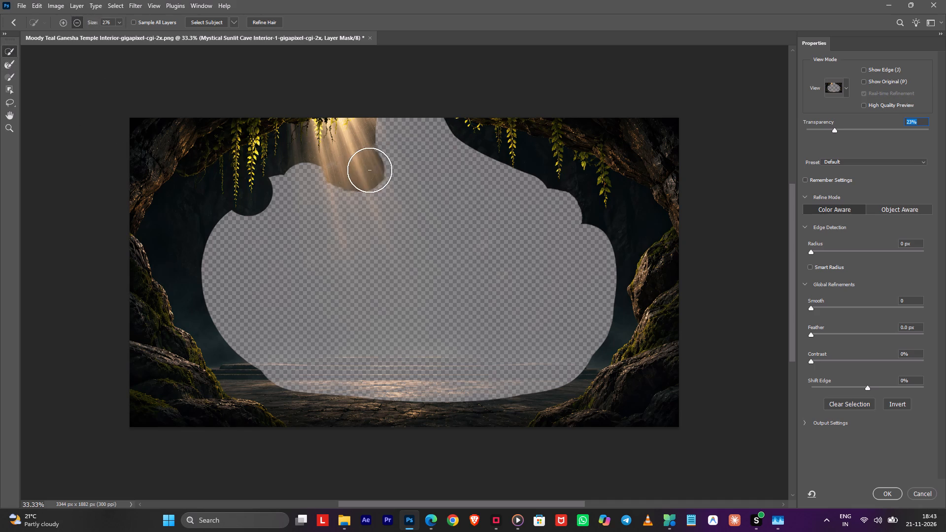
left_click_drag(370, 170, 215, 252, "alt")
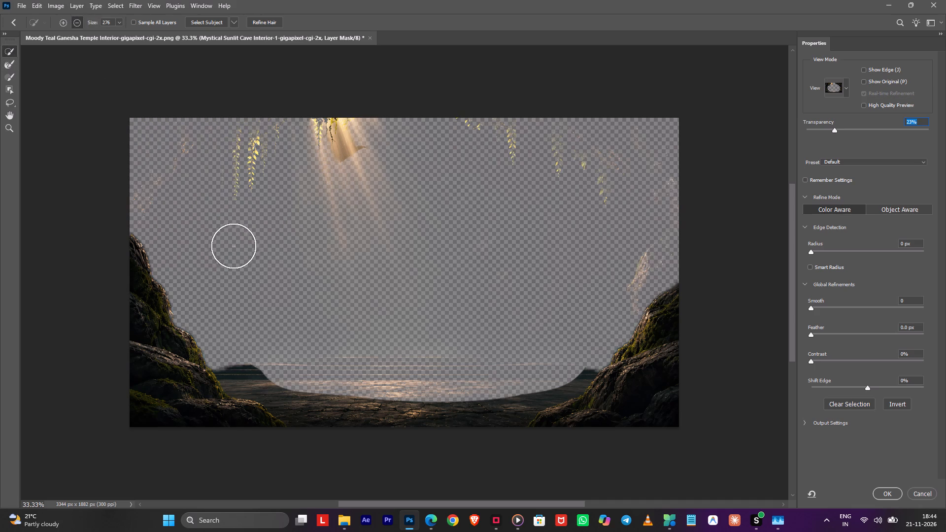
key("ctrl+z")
Subtract the dark background beside the left cave wall from the mask using the Brush tool enlarged to 570 px.
left_click(8, 81)
left_click_drag(196, 225, 194, 226, "alt")
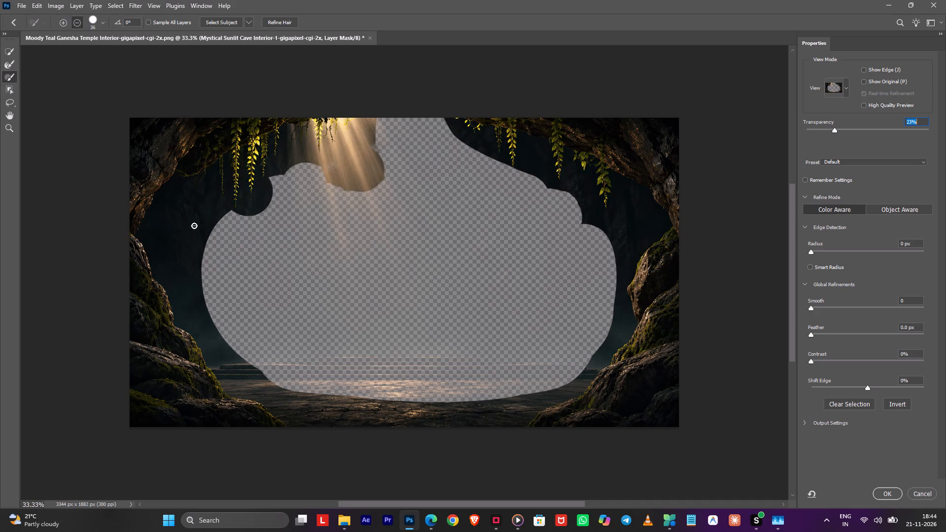
left_click_drag(194, 226, 302, 322, "alt")
right_click_drag(234, 252, 285, 267, "alt")
left_click_drag(220, 277, 236, 278, "alt")
Reduce the brush to 258 px and subtract the stone floor between the lower left and right rocks.
right_click_drag(303, 286, 278, 284, "alt")
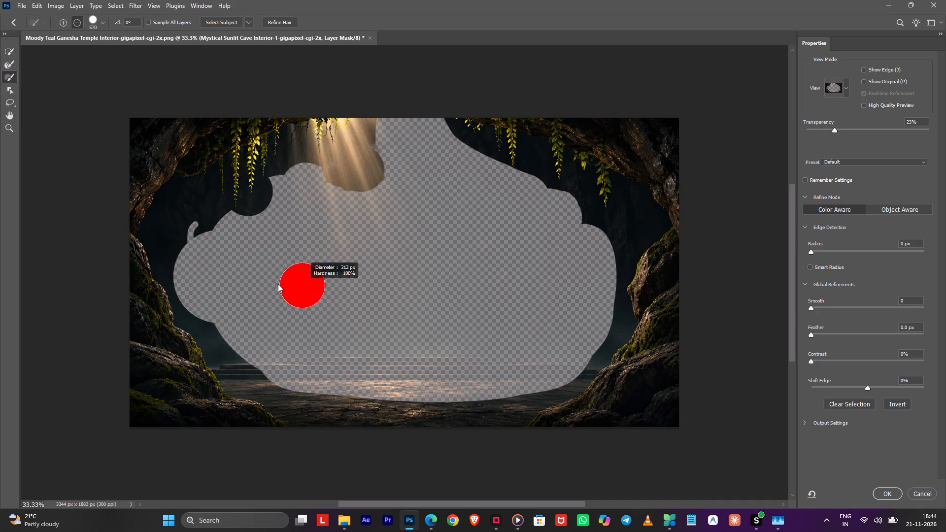
right_click_drag(278, 284, 276, 284, "alt")
left_click_drag(232, 317, 391, 408, "alt")
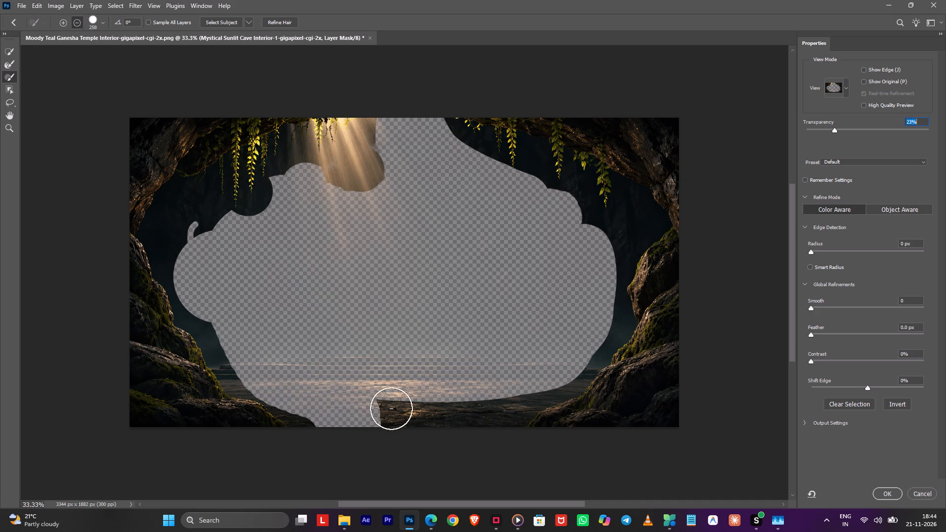
left_click_drag(391, 408, 521, 395, "alt")
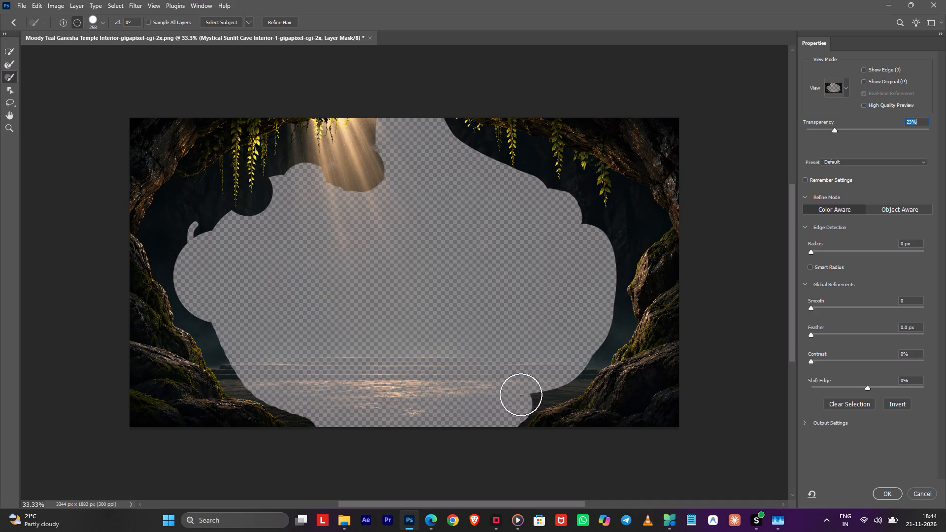
left_click_drag(521, 395, 579, 331, "alt")
left_click_drag(578, 399, 517, 441)
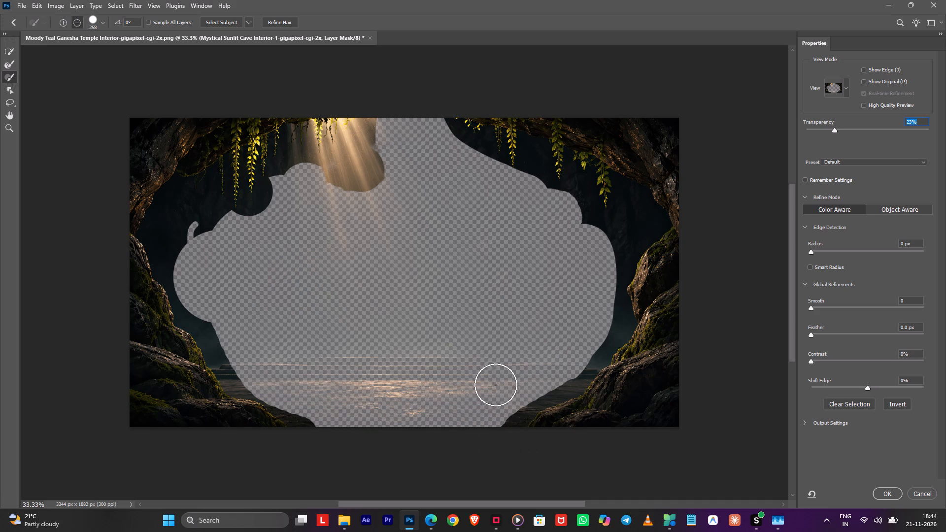
Subtract the background along the opening's right side and the light rays at the top, adding back a spot around the central vines.
left_click_drag(495, 410, 560, 209, "alt")
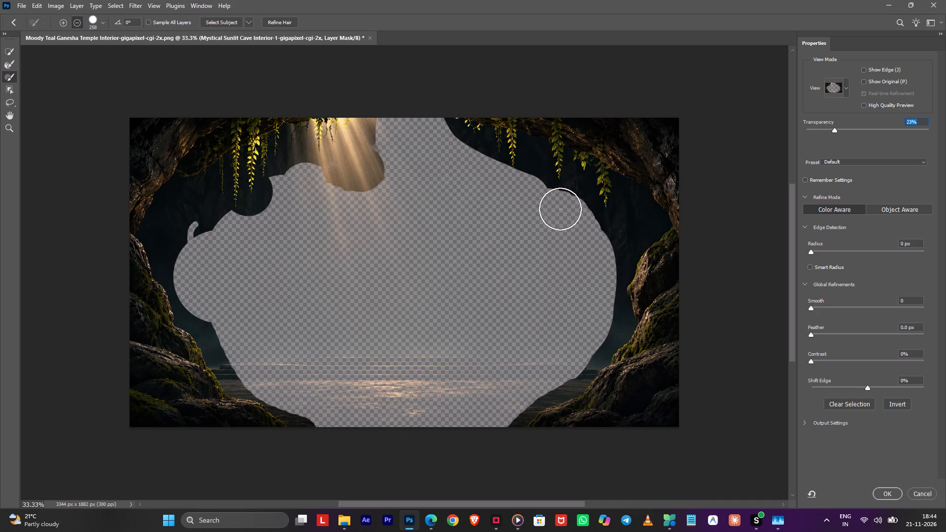
left_click_drag(560, 209, 485, 196, "alt")
left_click_drag(341, 191, 380, 88, "alt")
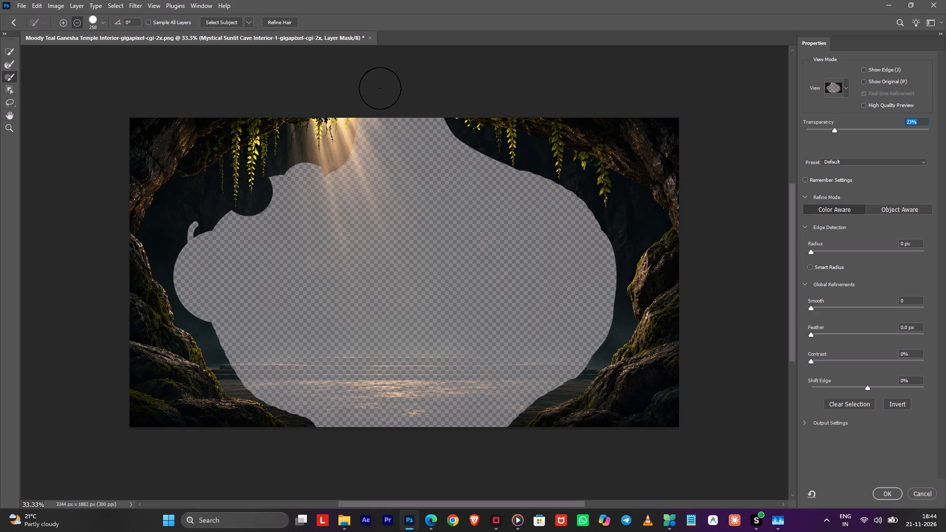
left_click_drag(380, 88, 335, 175, "alt")
left_click(323, 132)
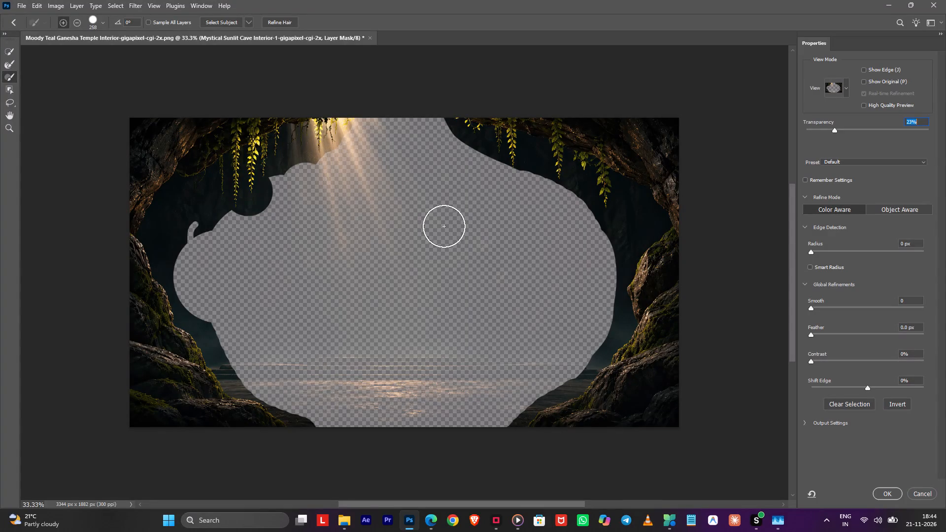
Subtract the remaining background near the upper-left cave wall and apply the mask refinement.
left_click_drag(181, 219, 258, 280, "alt")
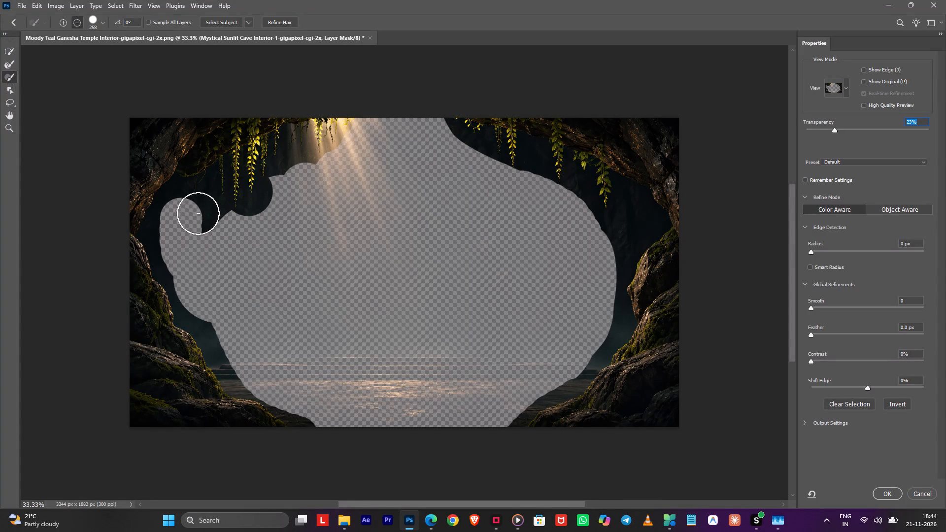
left_click_drag(198, 213, 233, 258, "alt")
left_click(878, 491)
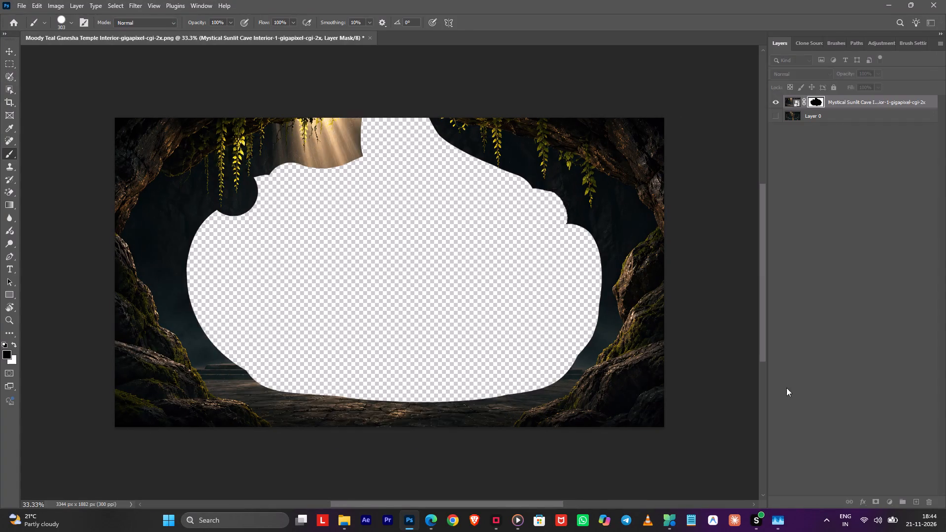
Choose the Hard Round brush at 303 px and paint out the dark background along the left cave wall on the mask.
left_click(831, 38)
left_click(884, 120)
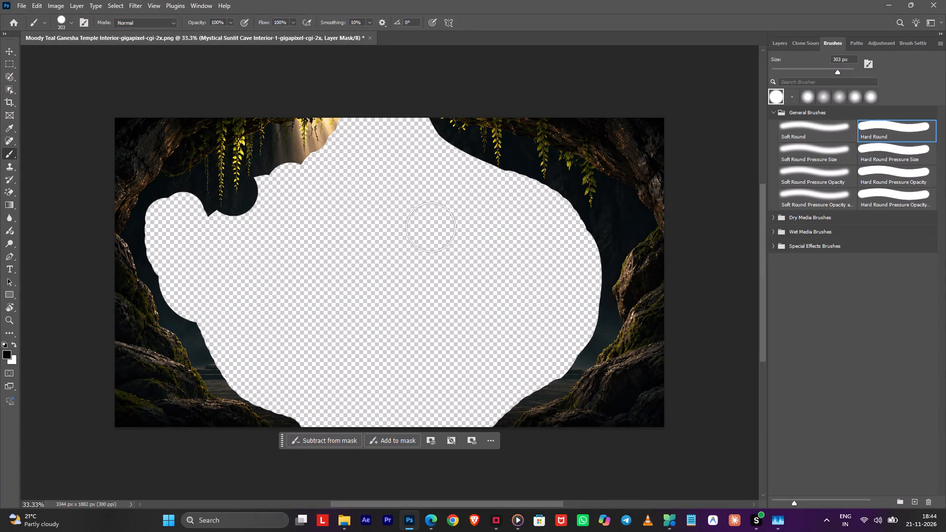
scroll(200, 233, "up", 6, "alt")
left_click_drag(154, 215, 203, 300)
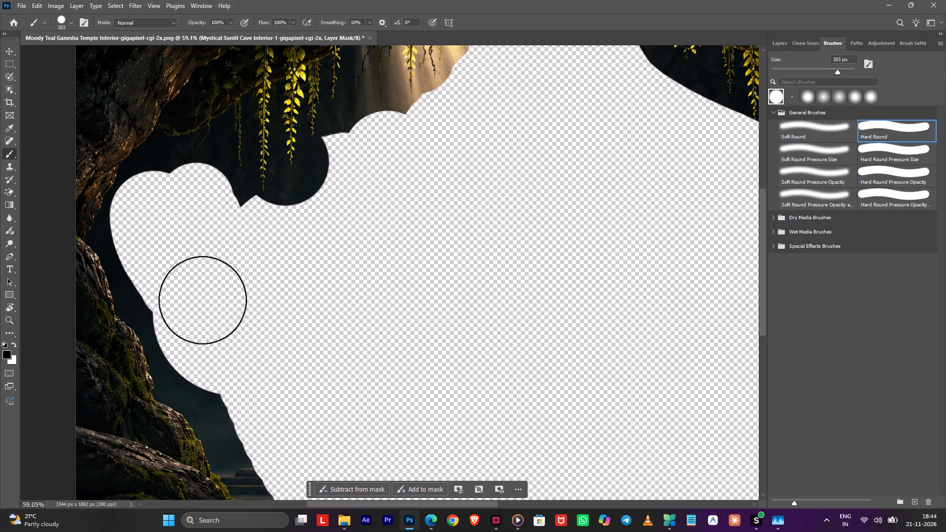
left_click_drag(203, 300, 217, 312)
left_click_drag(174, 263, 320, 397)
Paint out the remaining floor and dark background along the lower-left rocks in black on the mask, undoing the stray white stroke.
key("space")
key("space")
key("space")
key("space")
key("space")
key("space")
key("space")
key("space")
key("space")
left_click_drag(325, 366, 235, 263)
left_click(233, 263)
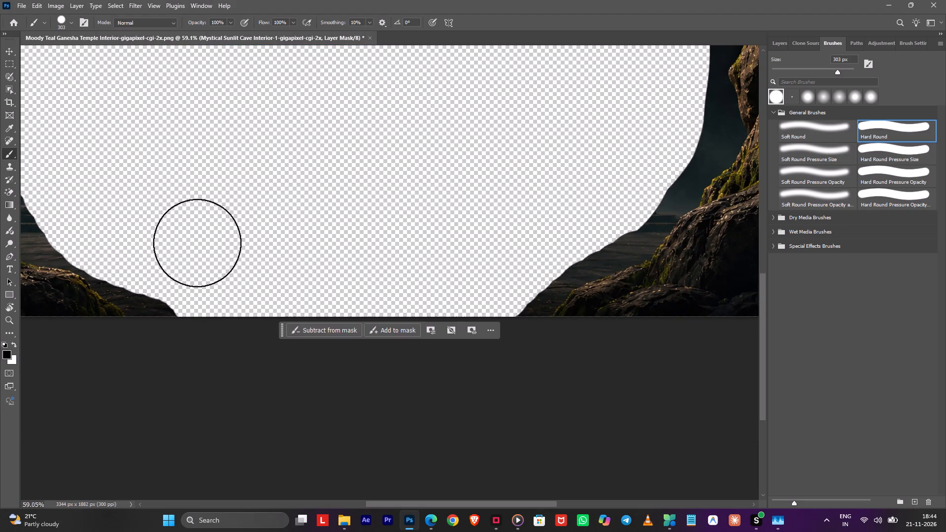
key("space")
key("space")
left_click_drag(171, 246, 377, 348)
key("x")
left_click_drag(365, 412, 193, 300)
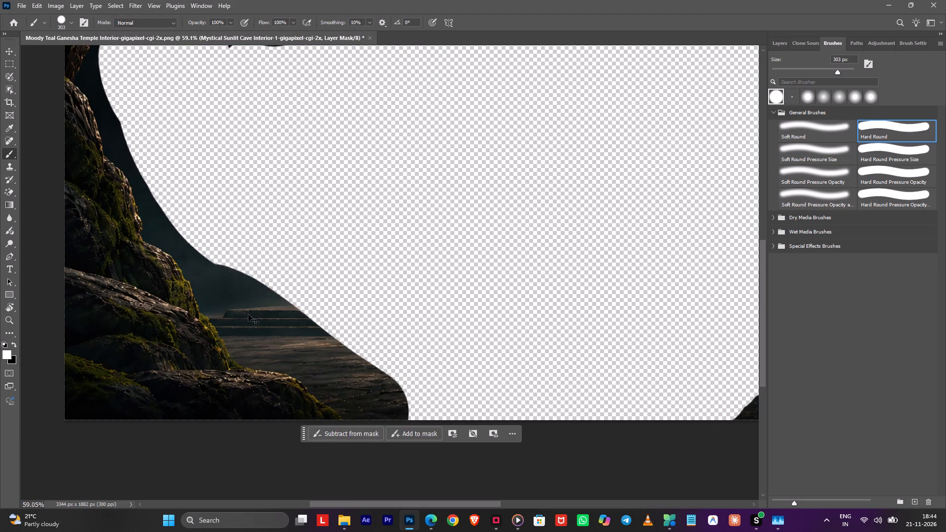
key("ctrl+z")
key("x")
left_click_drag(420, 392, 220, 231)
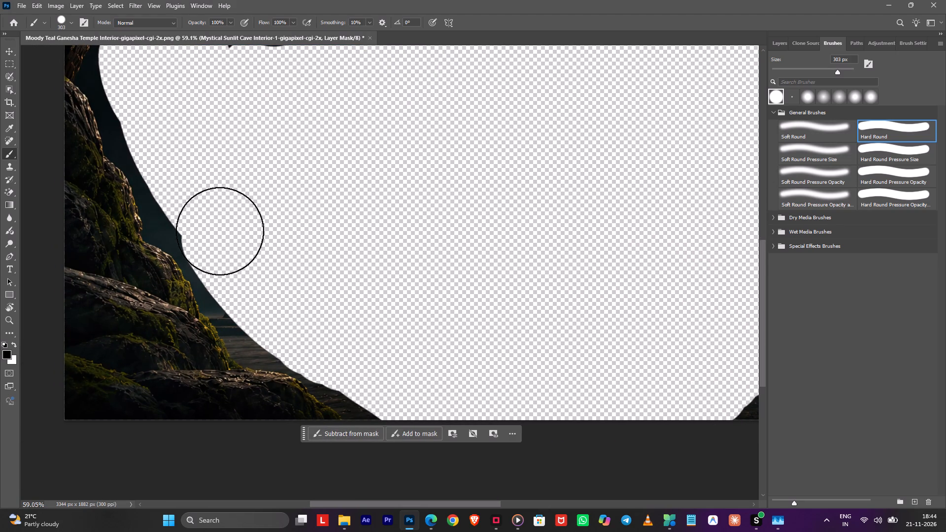
left_click_drag(220, 231, 193, 158)
Paint out the floor and dark background along the edge of the lower-right rocks on the cave mask.
key("space")
key("space")
key("space")
key("space")
key("space")
key("space")
key("space")
key("space")
key("space")
key("space")
left_click_drag(456, 200, 360, 201)
left_click(447, 228)
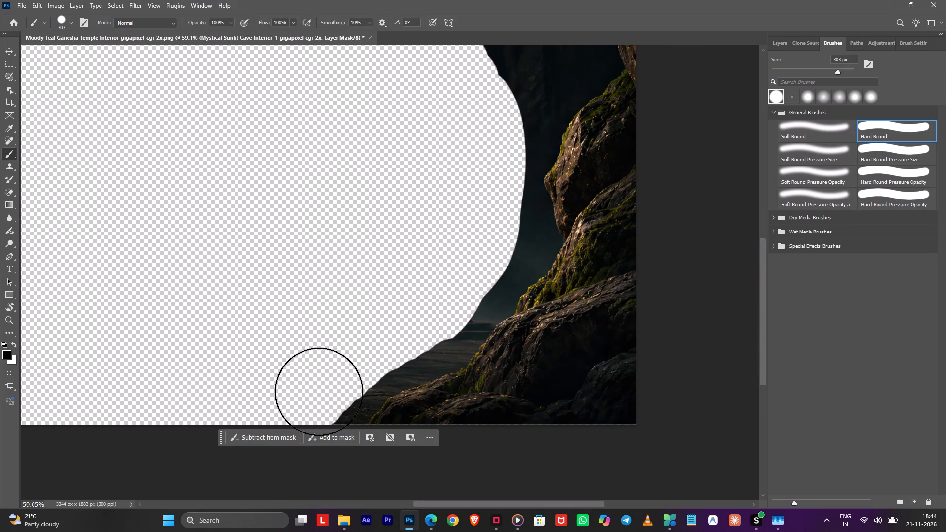
left_click_drag(319, 391, 484, 233)
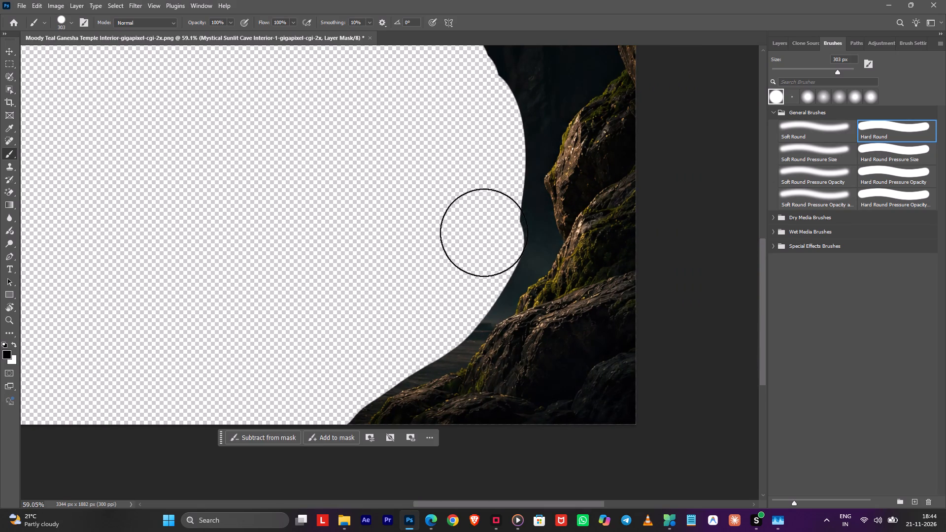
left_click_drag(484, 233, 490, 179)
Paint out the dark background along the right cave wall and below the upper-right hanging vines in black on the mask.
key("space")
key("space")
key("space")
key("space")
key("space")
key("space")
key("space")
key("space")
key("space")
left_click_drag(492, 243, 494, 403)
left_click_drag(494, 338, 515, 256)
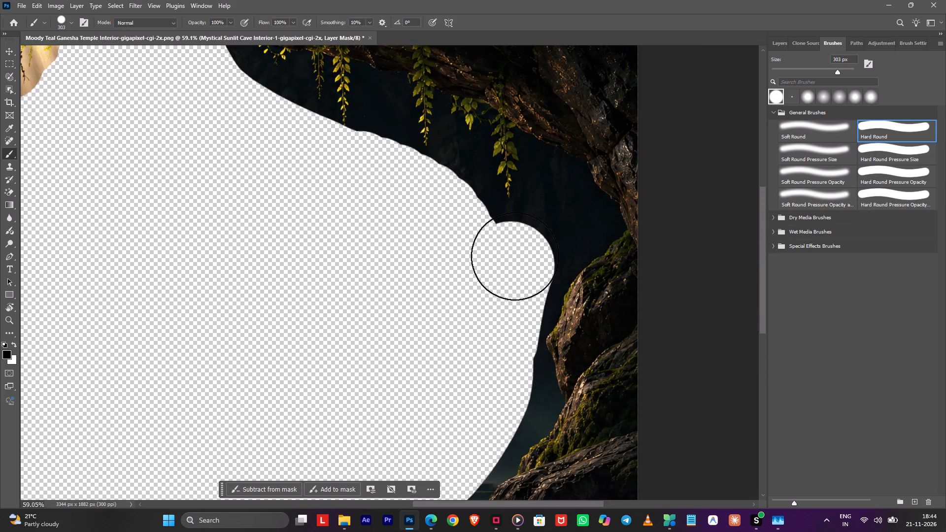
left_click_drag(515, 256, 372, 179)
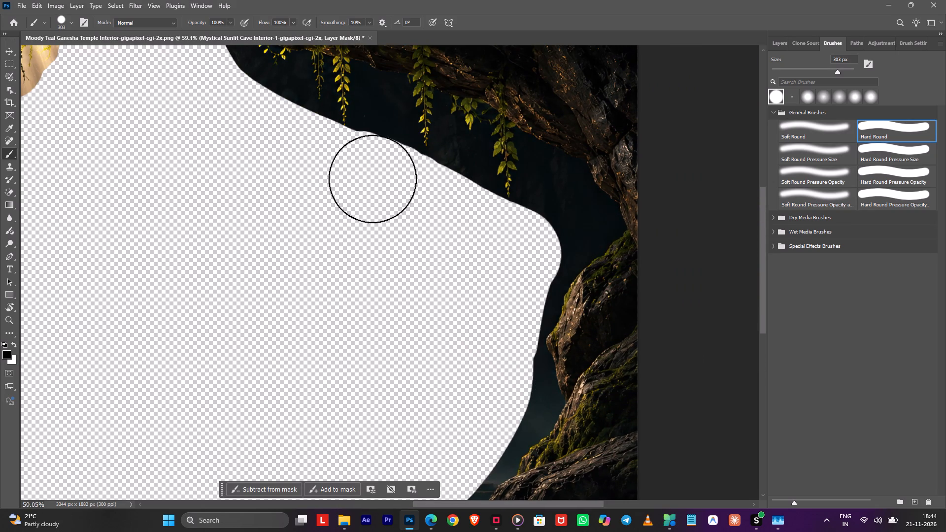
left_click_drag(372, 179, 341, 178)
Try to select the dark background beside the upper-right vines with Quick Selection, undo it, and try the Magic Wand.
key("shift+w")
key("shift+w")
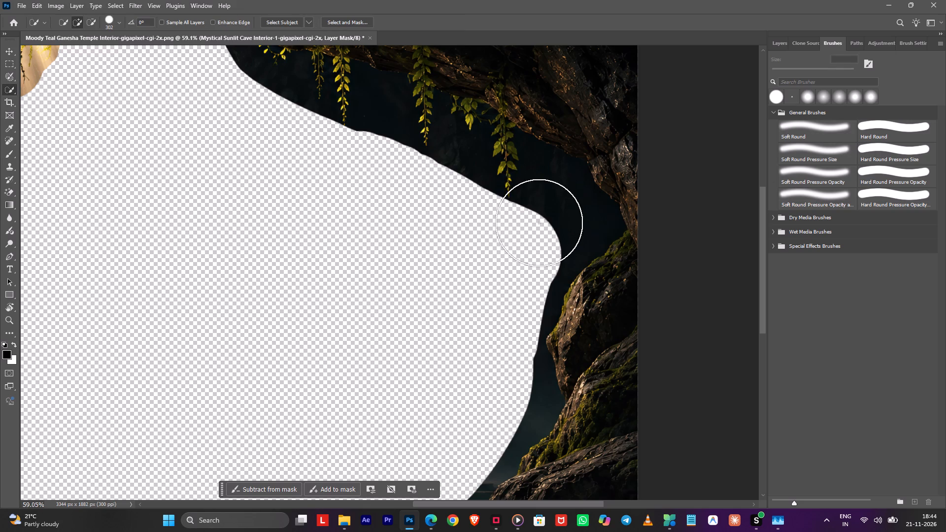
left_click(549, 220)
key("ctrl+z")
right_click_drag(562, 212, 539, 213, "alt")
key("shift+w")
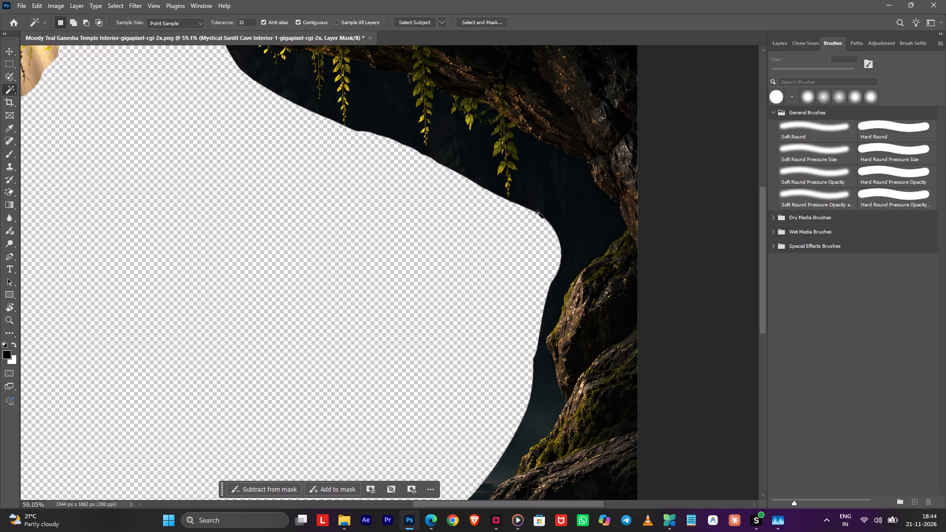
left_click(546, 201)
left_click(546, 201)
Object-select the dark background between the upper-right vines and the right rocks, paint it out on the mask, and deselect.
key("shift+w")
left_click_drag(517, 133, 597, 149, "shift")
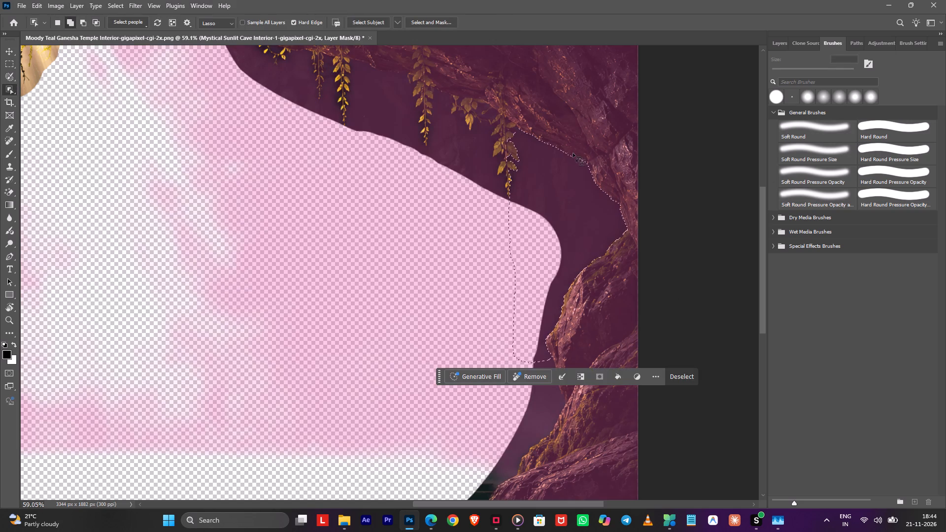
key("b")
left_click_drag(574, 169, 549, 261)
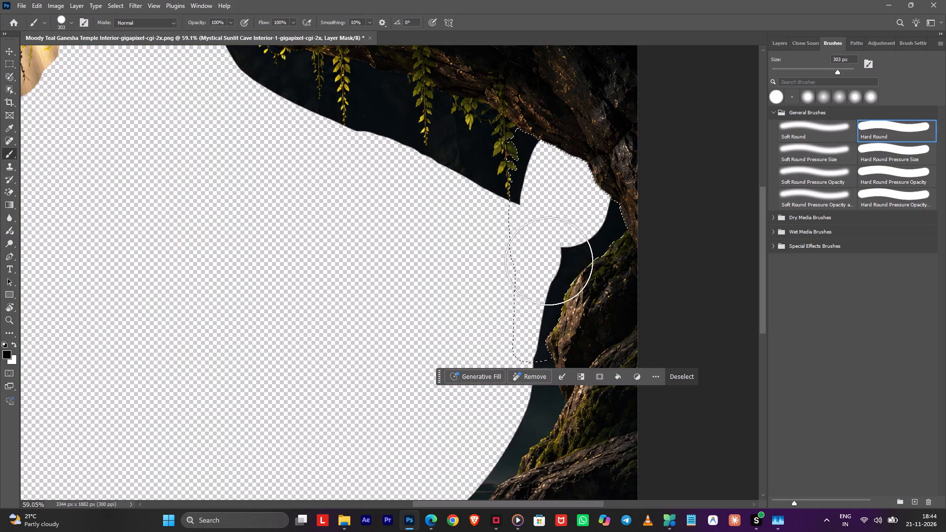
left_click_drag(549, 261, 512, 405)
left_click(689, 375)
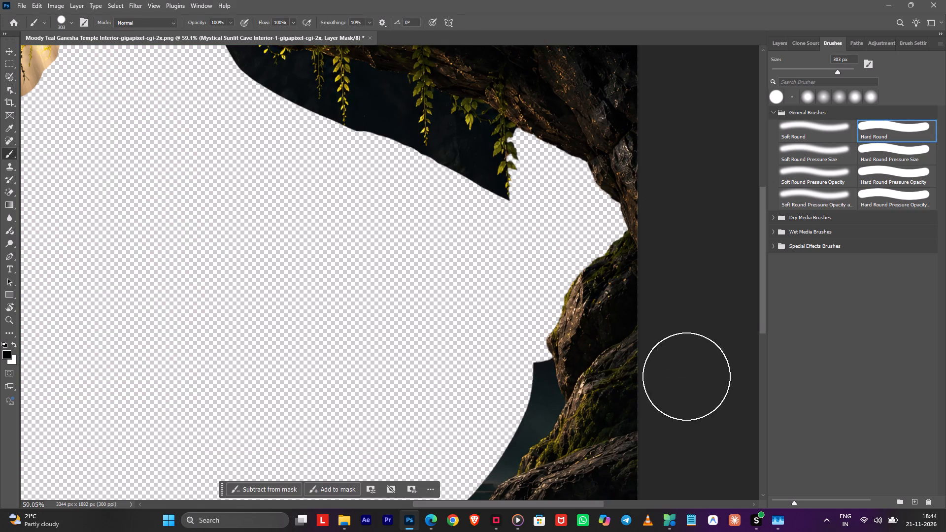
Object-select the dark background and floor beside the lower-right rocks, adding areas down to the bottom edge, then paint it out and deselect.
scroll(585, 345, "down", 3, "alt")
key("shift+w")
left_click_drag(558, 339, 455, 504)
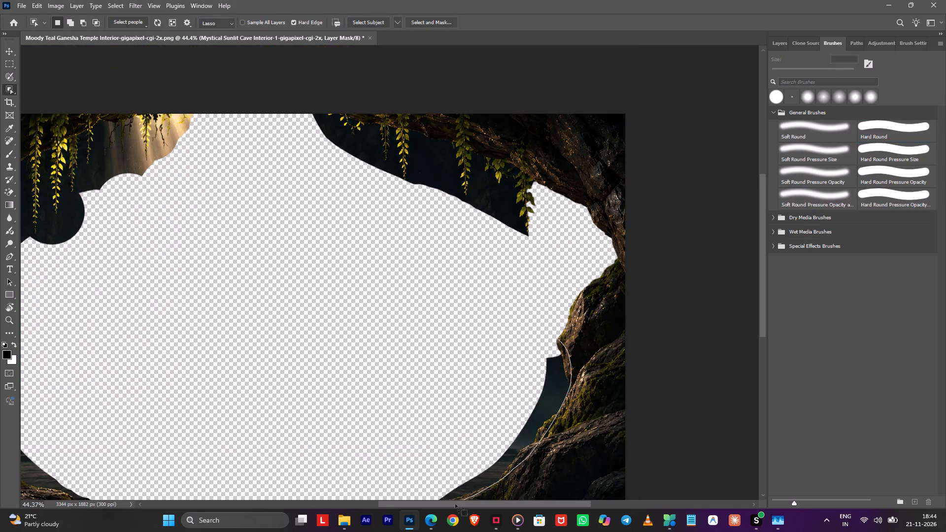
left_click_drag(455, 504, 578, 332)
key("space")
key("space")
key("space")
key("space")
left_click_drag(554, 386, 601, 262)
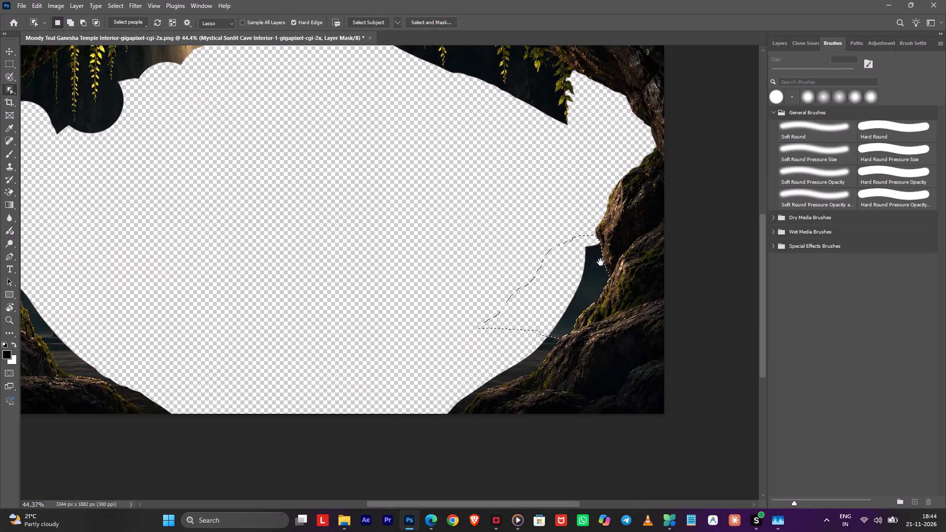
left_click_drag(601, 262, 601, 262)
left_click_drag(582, 311, 497, 302, "shift")
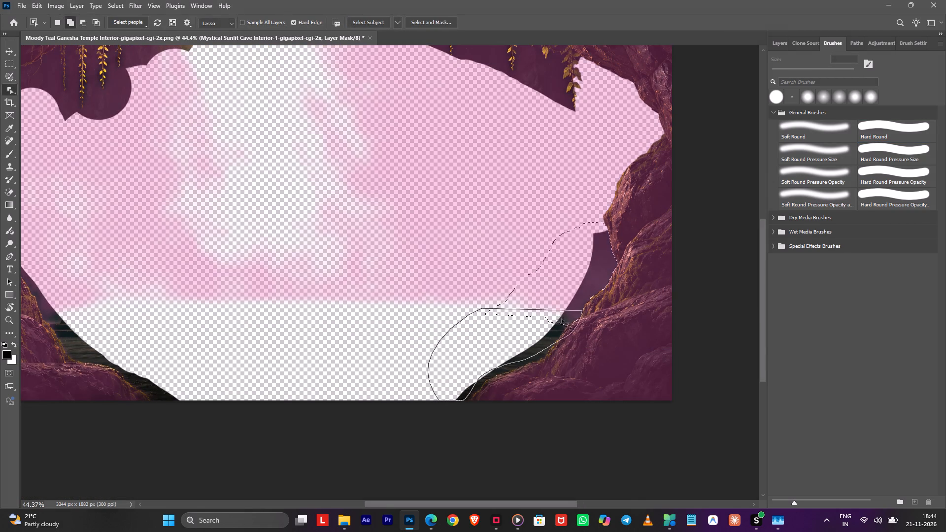
left_click_drag(581, 303, 538, 312, "shift")
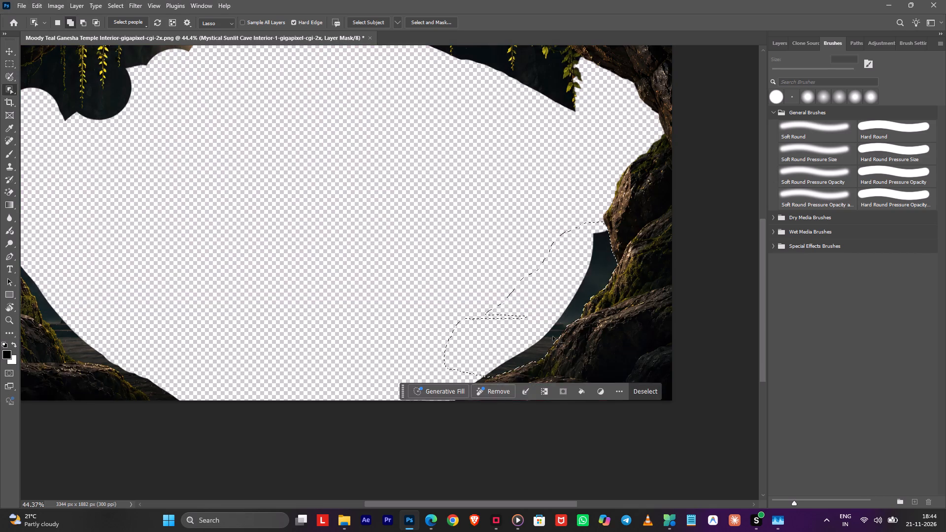
left_click_drag(548, 342, 491, 321, "shift")
left_click_drag(492, 355, 439, 359, "shift")
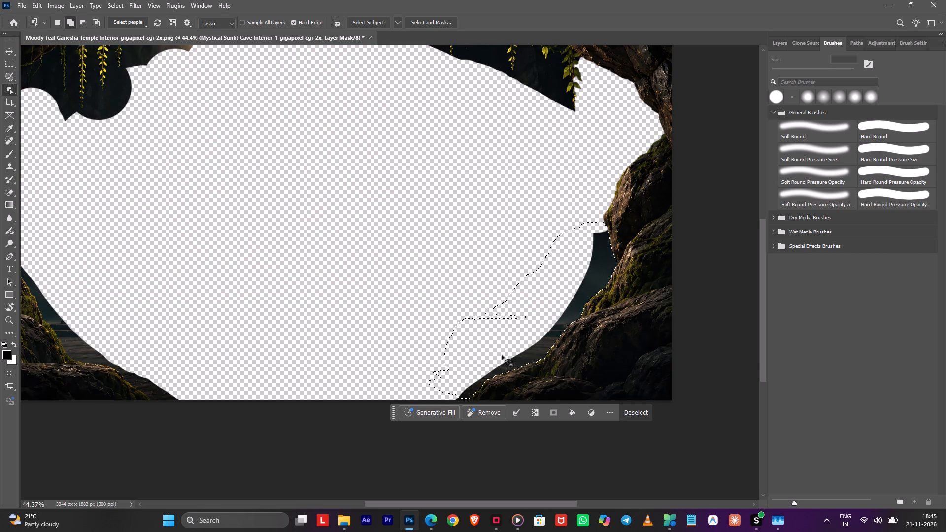
key("b")
left_click_drag(479, 363, 551, 309)
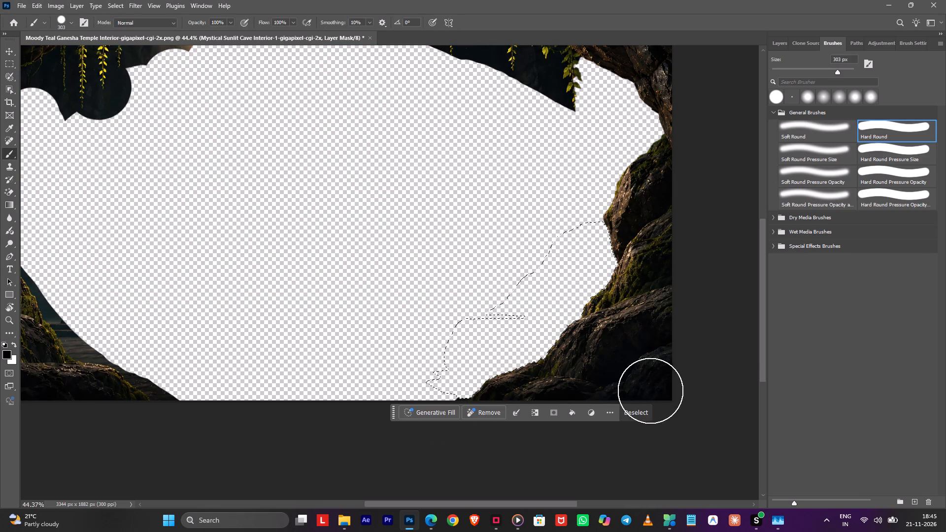
left_click(638, 412)
Paint out the small dark remnant at the bottom tip of the lower-right rocks on the cave mask.
scroll(445, 383, "up", 4, "alt")
key("space")
key("space")
left_click_drag(489, 377, 530, 274)
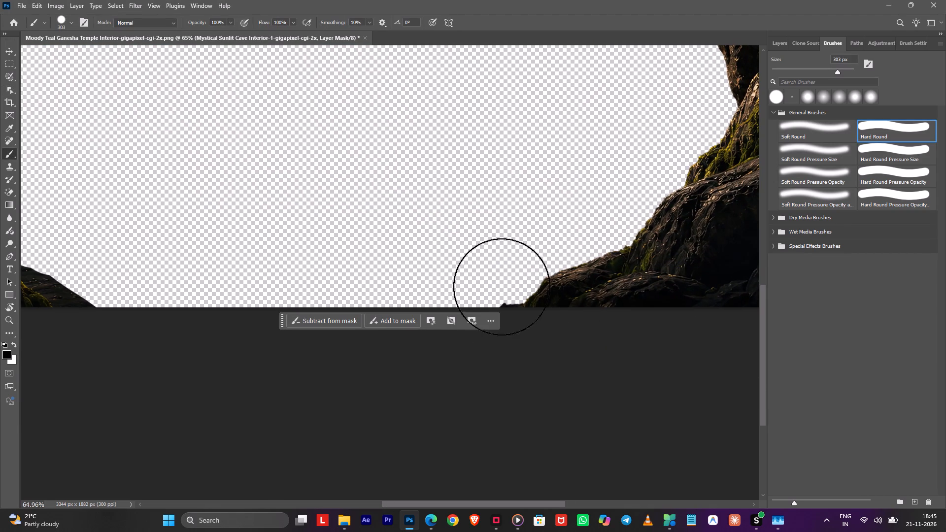
left_click_drag(472, 283, 496, 250)
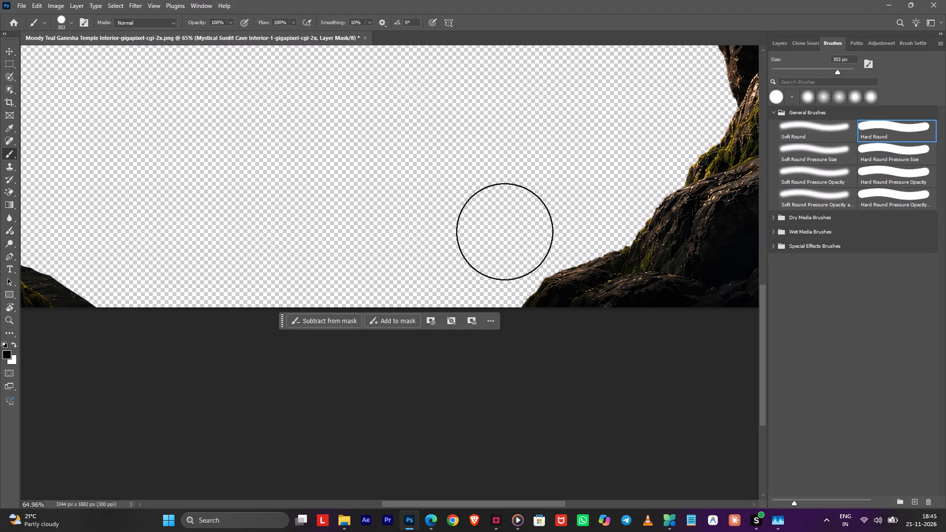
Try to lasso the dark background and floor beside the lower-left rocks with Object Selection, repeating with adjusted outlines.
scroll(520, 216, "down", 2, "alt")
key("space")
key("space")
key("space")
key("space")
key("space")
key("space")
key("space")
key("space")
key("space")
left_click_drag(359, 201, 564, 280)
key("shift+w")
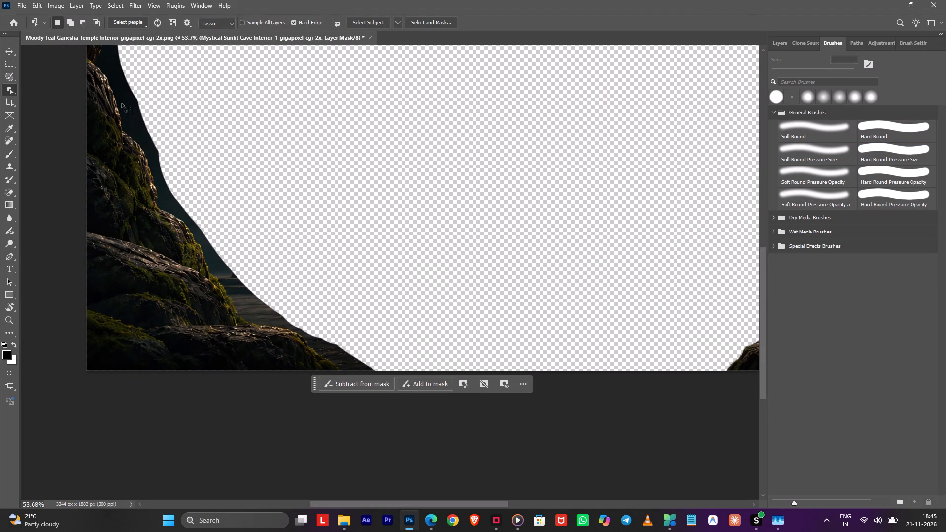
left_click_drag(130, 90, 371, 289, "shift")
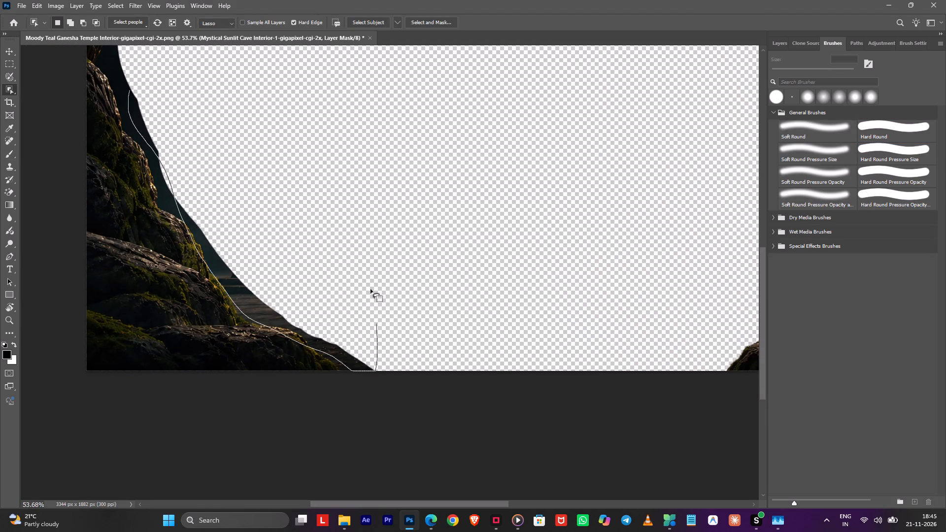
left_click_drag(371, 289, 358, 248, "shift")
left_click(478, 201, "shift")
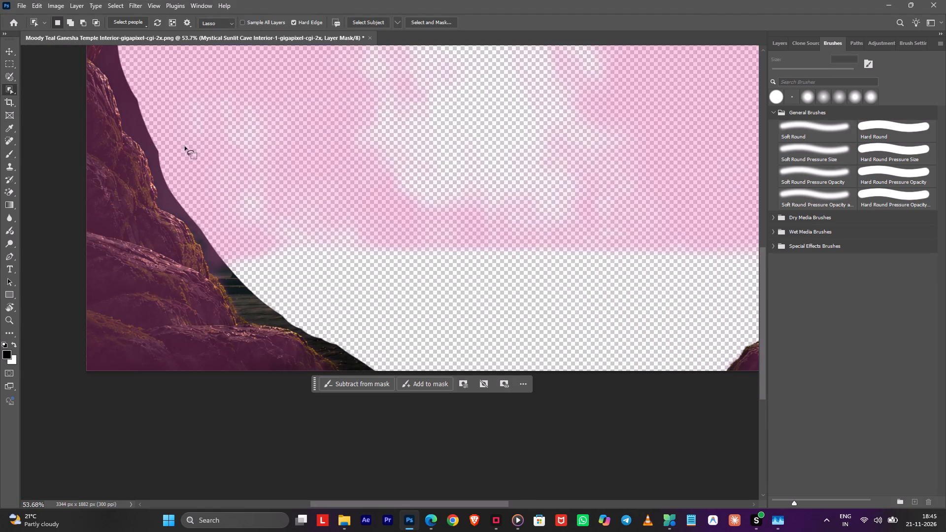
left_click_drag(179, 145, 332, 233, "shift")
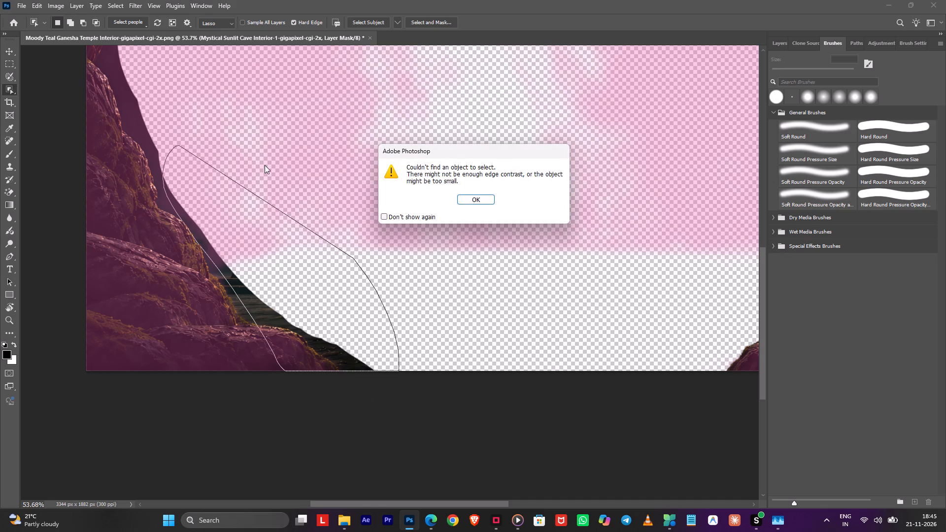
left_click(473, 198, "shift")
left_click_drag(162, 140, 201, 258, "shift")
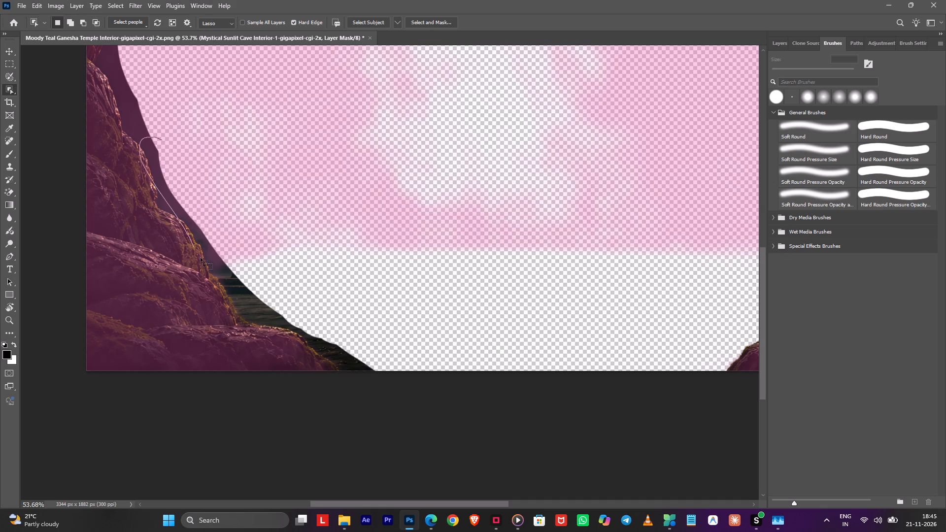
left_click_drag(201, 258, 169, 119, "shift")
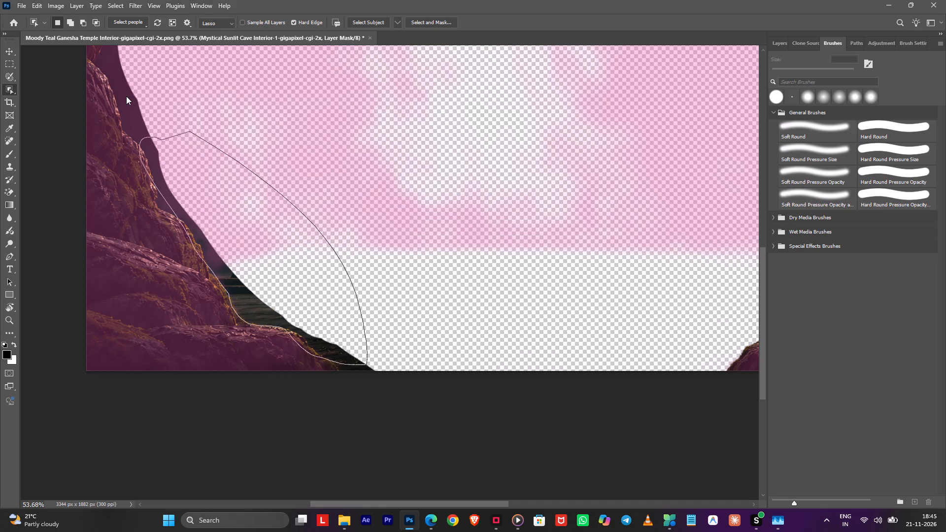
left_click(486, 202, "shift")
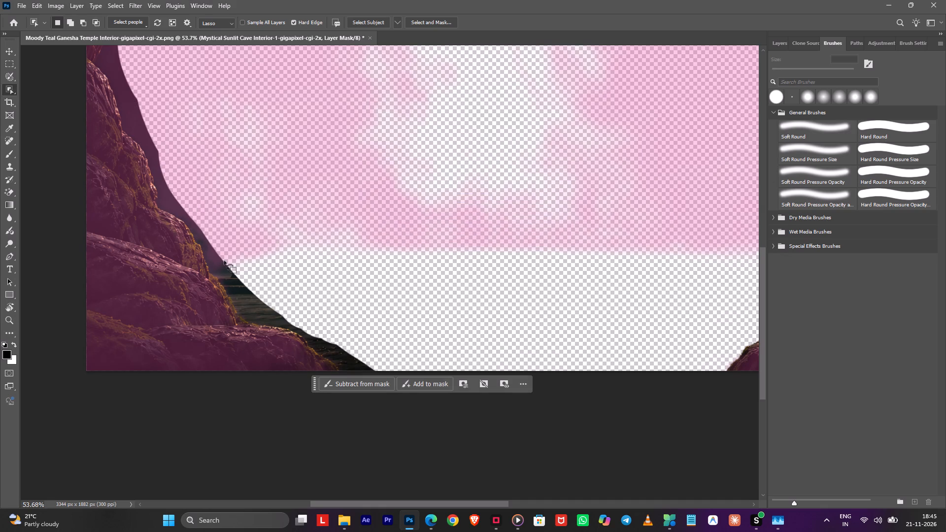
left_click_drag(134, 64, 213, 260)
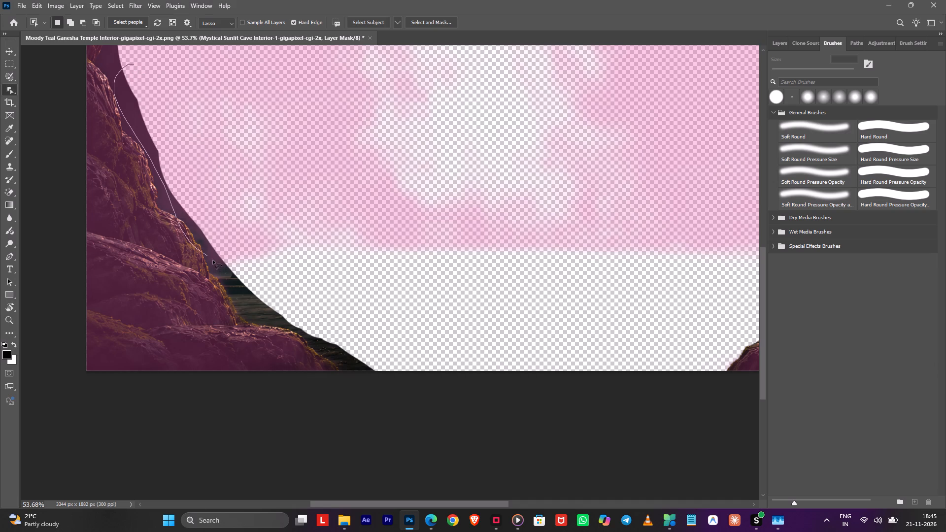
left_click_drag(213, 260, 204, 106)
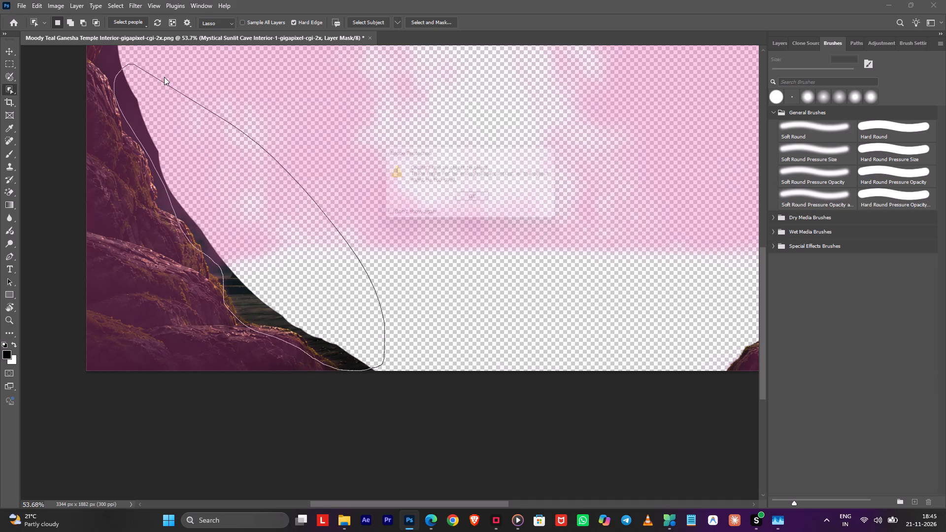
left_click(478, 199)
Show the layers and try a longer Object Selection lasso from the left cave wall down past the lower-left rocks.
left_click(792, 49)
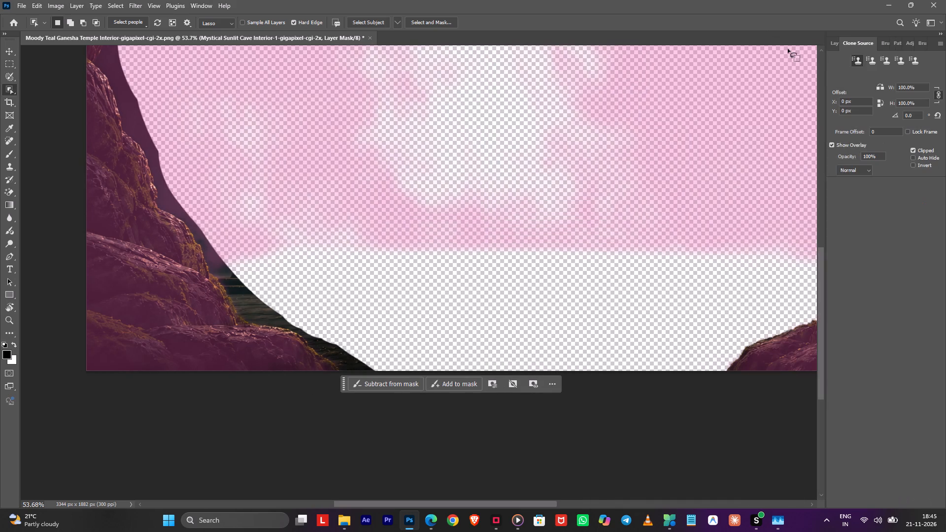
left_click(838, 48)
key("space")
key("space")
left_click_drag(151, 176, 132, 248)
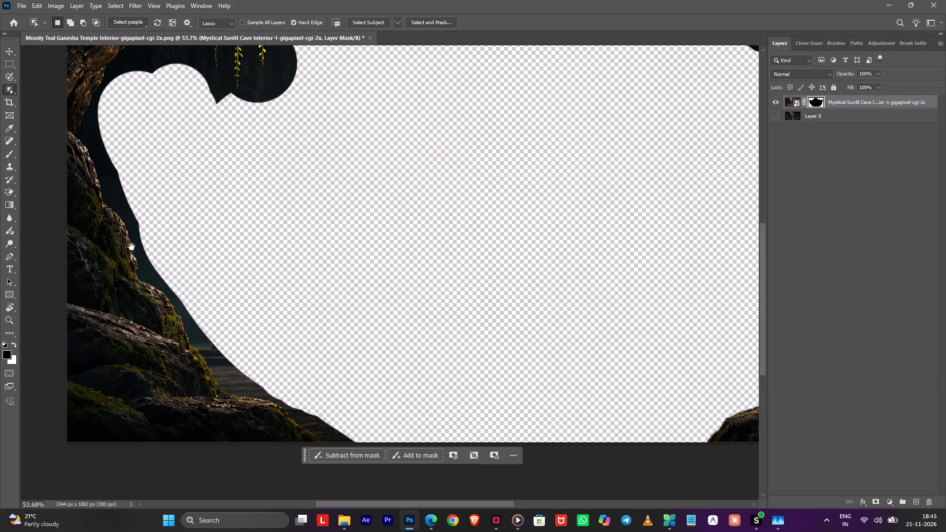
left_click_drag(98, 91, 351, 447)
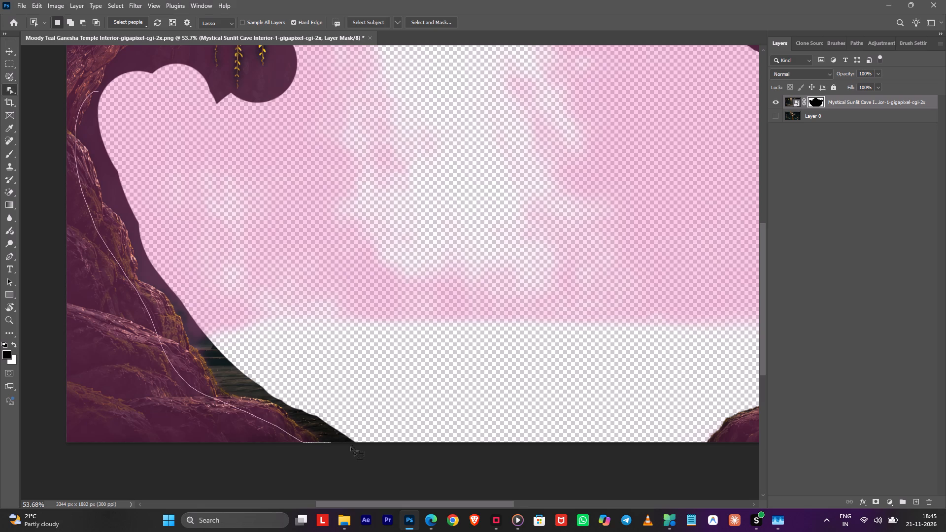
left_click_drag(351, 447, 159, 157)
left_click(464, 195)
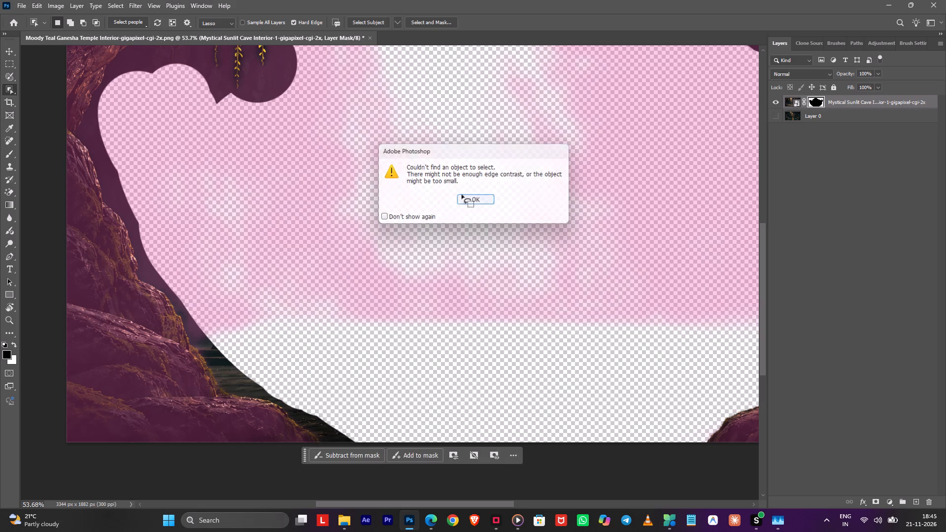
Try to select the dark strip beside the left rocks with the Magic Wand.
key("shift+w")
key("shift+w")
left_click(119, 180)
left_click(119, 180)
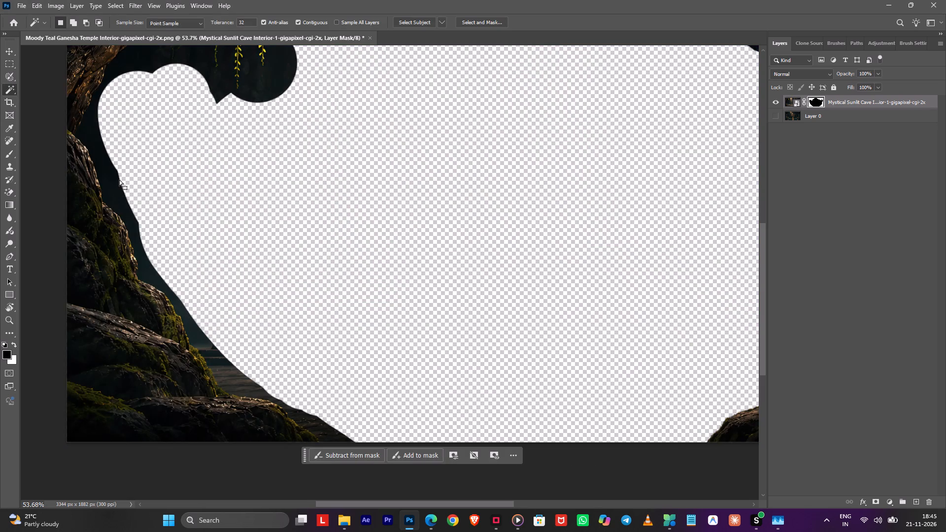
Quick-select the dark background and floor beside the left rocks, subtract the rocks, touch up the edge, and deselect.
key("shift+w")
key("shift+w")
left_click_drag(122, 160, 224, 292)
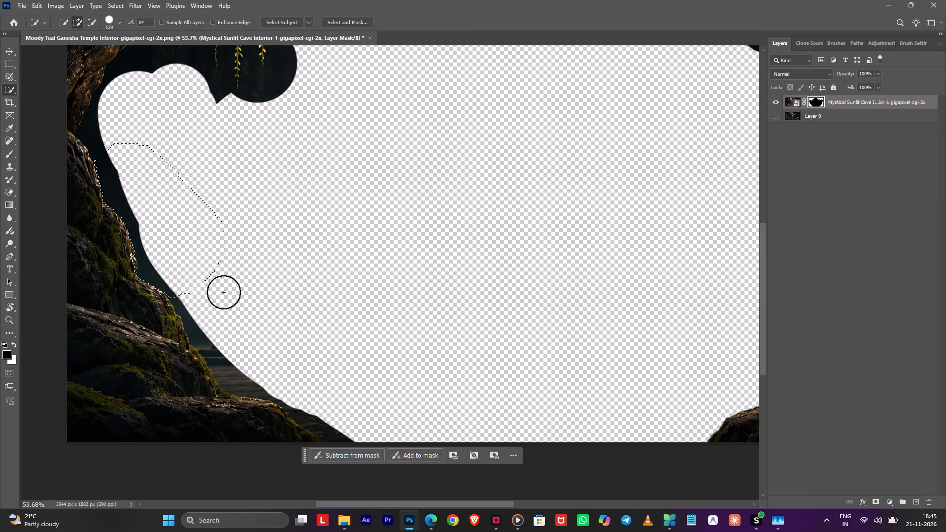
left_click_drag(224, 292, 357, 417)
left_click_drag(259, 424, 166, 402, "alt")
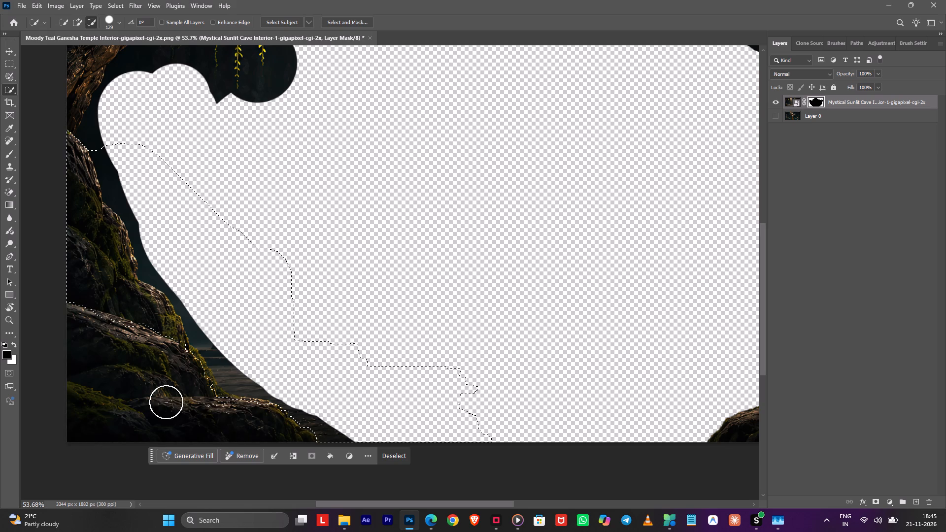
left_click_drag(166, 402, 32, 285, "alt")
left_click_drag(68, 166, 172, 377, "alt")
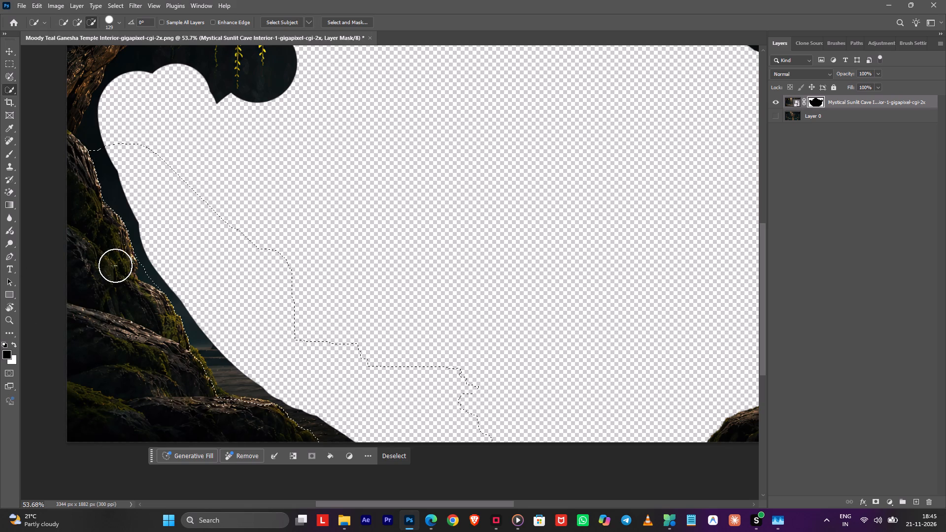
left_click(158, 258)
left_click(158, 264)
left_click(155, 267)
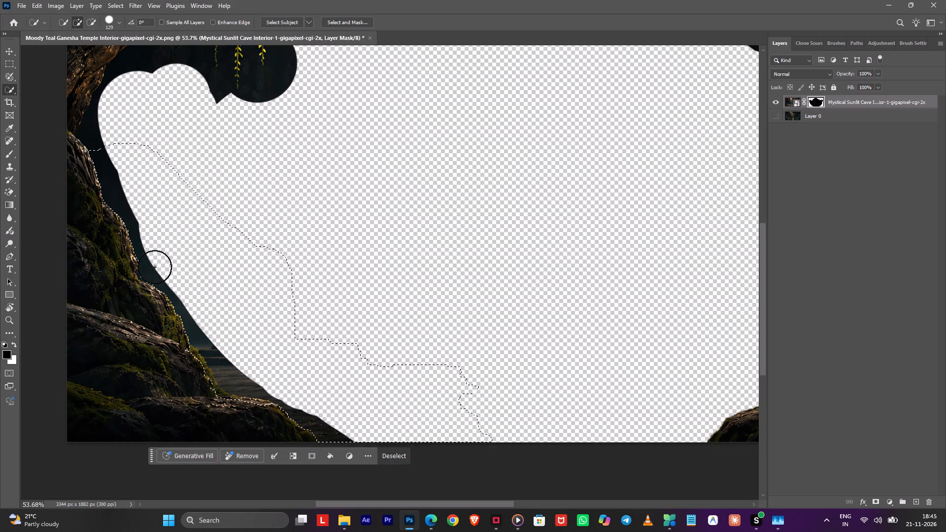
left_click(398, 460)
Select the dark strip beside the left trunk and rocks with Object Selection lassos, adding the upper patch and the floor below.
key("space")
key("space")
key("space")
key("space")
key("space")
left_click_drag(263, 229, 240, 286)
key("shift+w")
double_click(148, 118)
key("shift+w")
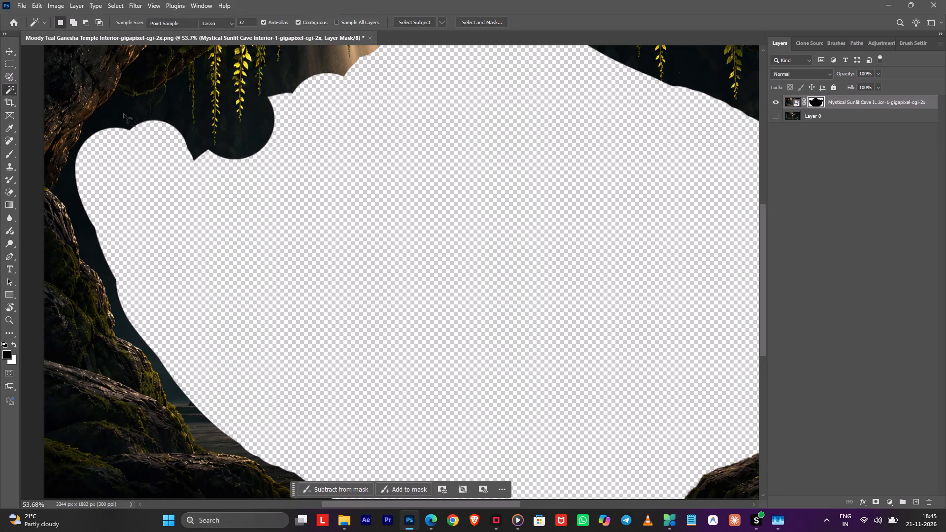
left_click_drag(117, 109, 334, 430, "shift")
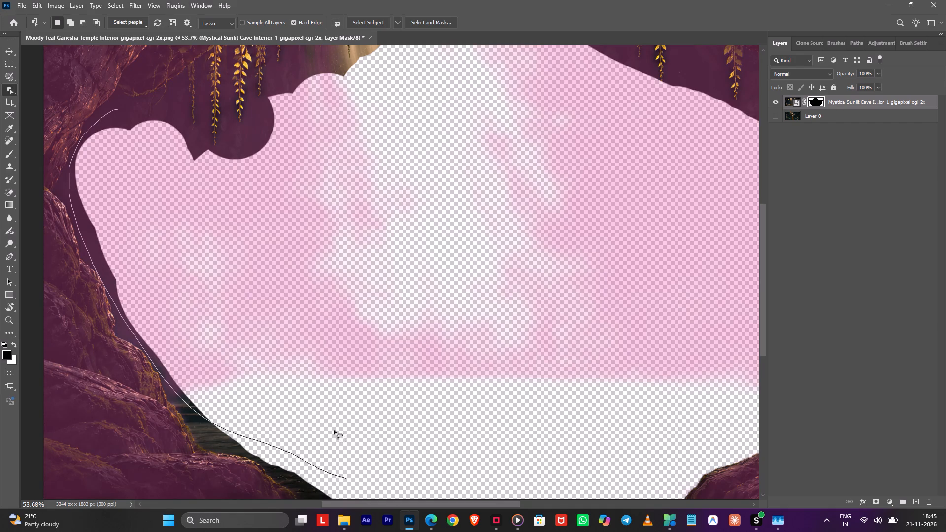
left_click_drag(334, 430, 207, 222, "shift")
left_click_drag(116, 109, 162, 83, "shift")
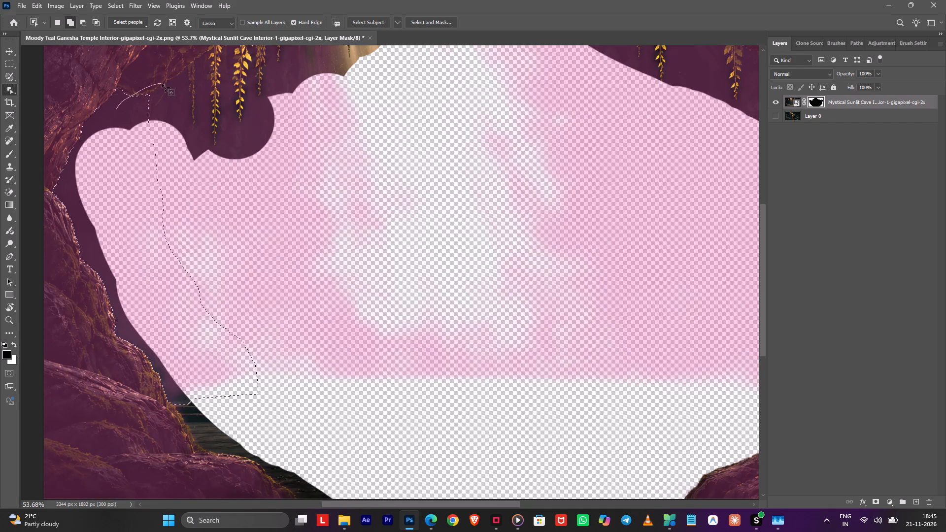
left_click_drag(162, 83, 191, 181, "shift")
left_click_drag(140, 349, 201, 441, "shift")
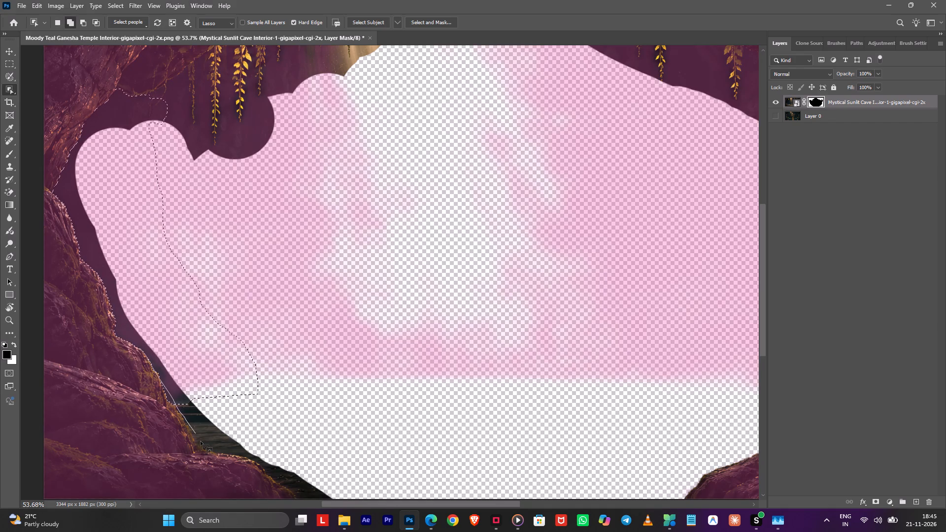
left_click_drag(201, 441, 295, 391, "shift")
left_click_drag(178, 389, 174, 365, "shift")
left_click_drag(187, 379, 220, 382, "shift")
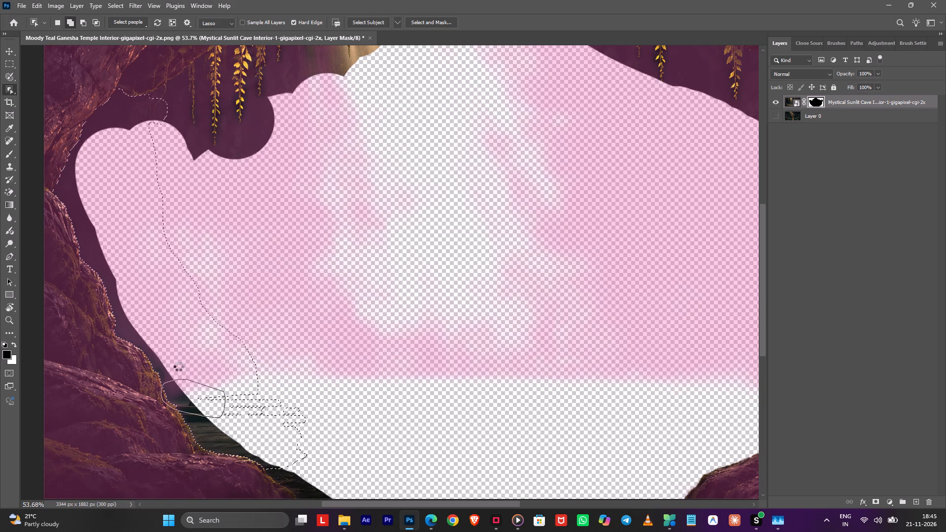
Paint black on the cave layer's mask over the selected strip beside the left rocks, and deselect.
key("b")
left_click_drag(175, 381, 176, 114)
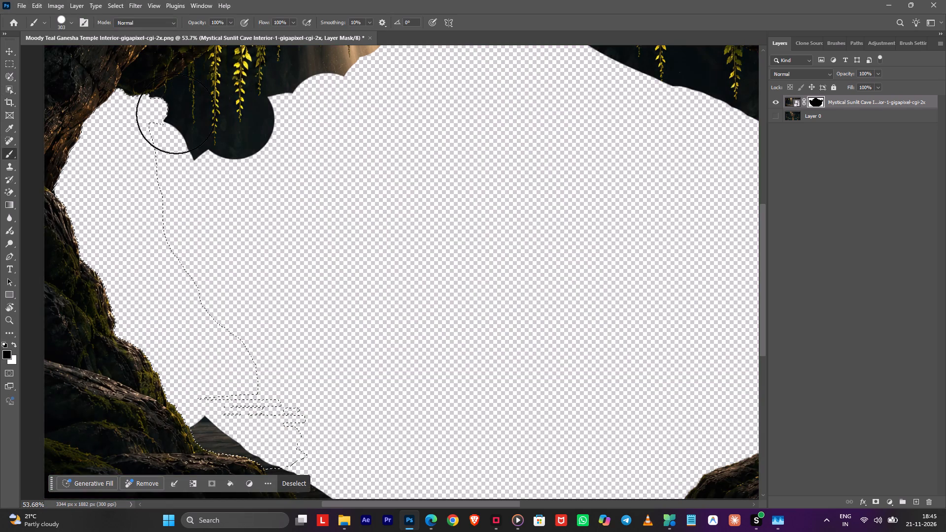
left_click_drag(176, 114, 143, 407)
left_click(307, 482)
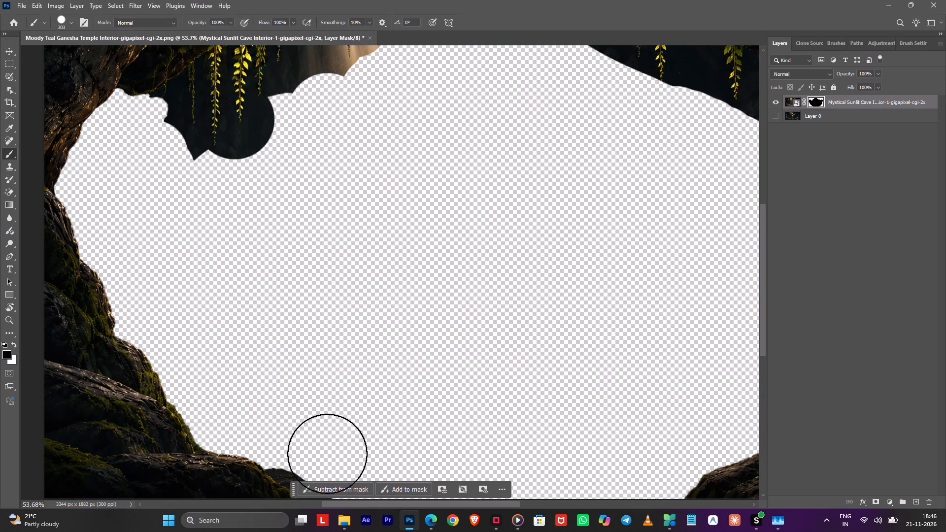
Reduce the brush to 21 px and lasso the small dark gap between the left trunk and the rock with Object Selection.
key("space")
left_click_drag(178, 176, 214, 271)
scroll(121, 265, "up", 10, "alt")
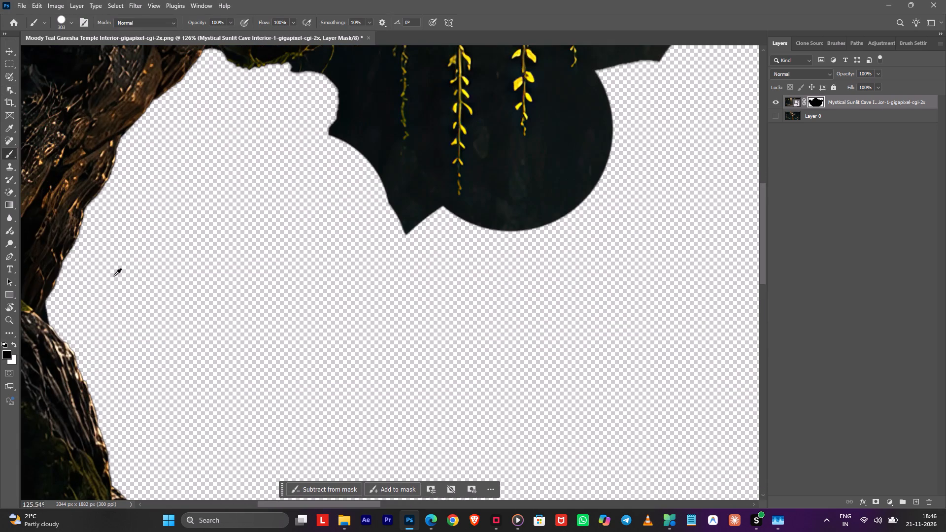
right_click_drag(101, 295, 4, 300, "alt")
scroll(11, 332, "up", 7, "alt")
key("space")
key("space")
key("space")
key("space")
key("space")
left_click_drag(56, 296, 94, 289)
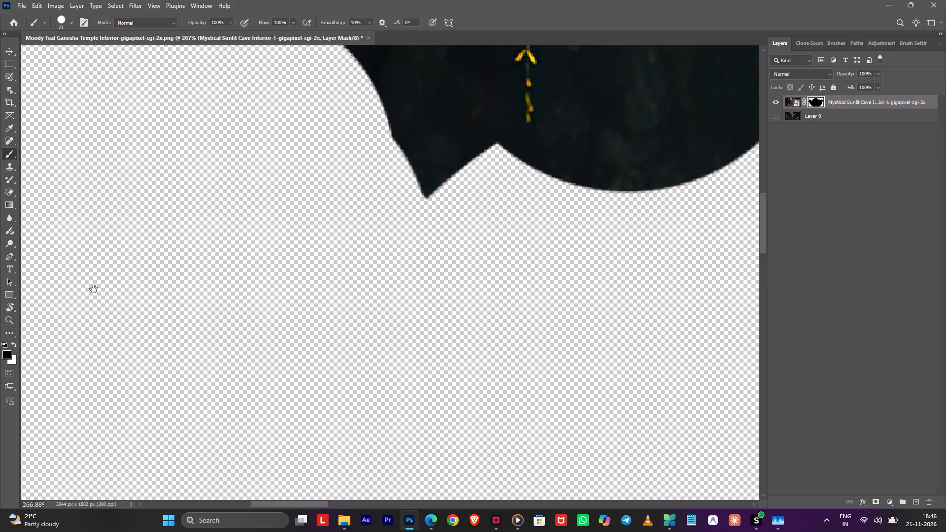
left_click_drag(94, 289, 365, 280)
key("shift+w")
left_click(33, 323)
key("space")
left_click_drag(80, 316, 192, 310)
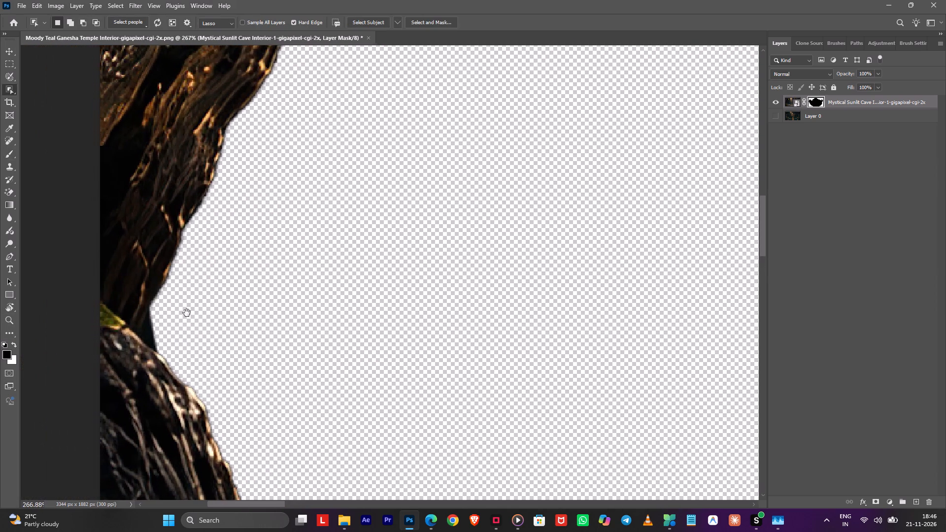
key("shift+w")
key("shift+w")
left_click(169, 326)
triple_click(168, 326)
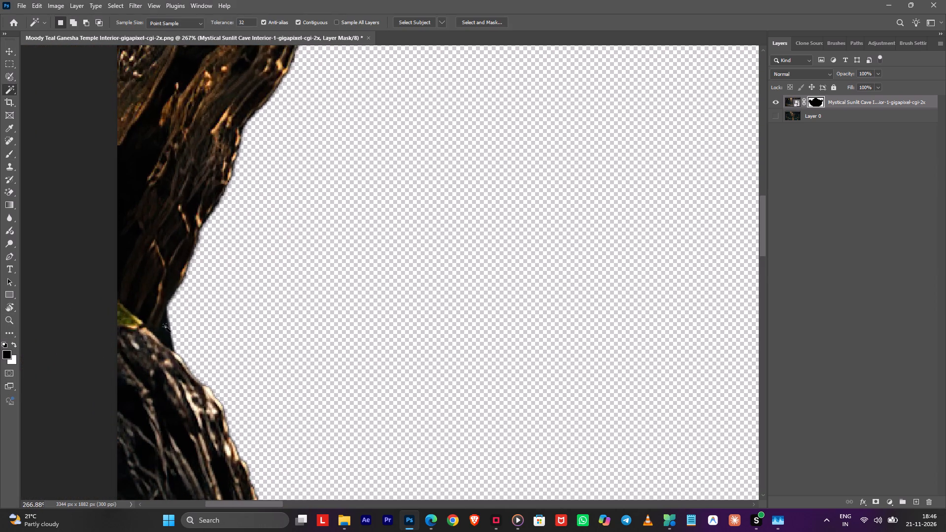
key("shift+w")
left_click_drag(176, 299, 202, 327, "shift")
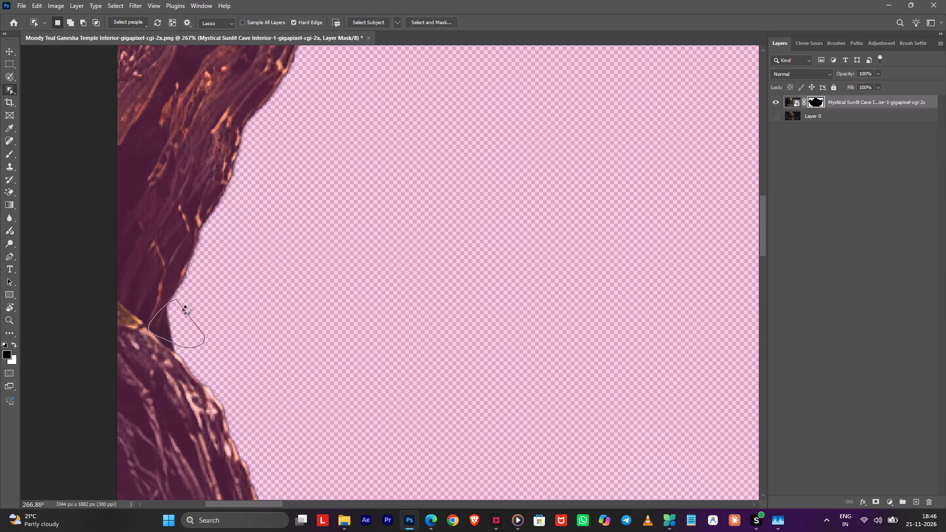
Mask out the selected gap between the trunk and rock with the brush, deselect, and touch up the remaining dark edge.
scroll(187, 310, "down", 5, "alt")
key("b")
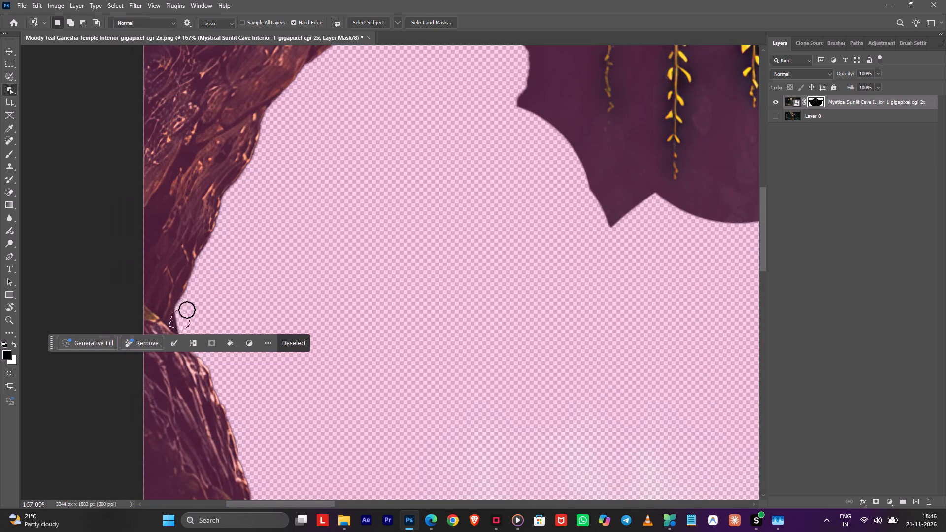
left_click(187, 310)
left_click(294, 342)
left_click_drag(195, 331, 194, 330)
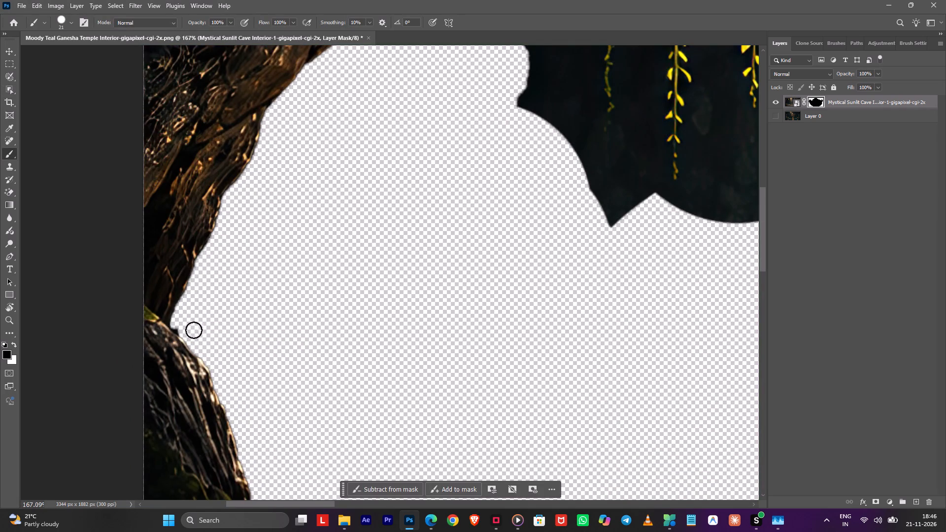
left_click_drag(194, 330, 180, 321)
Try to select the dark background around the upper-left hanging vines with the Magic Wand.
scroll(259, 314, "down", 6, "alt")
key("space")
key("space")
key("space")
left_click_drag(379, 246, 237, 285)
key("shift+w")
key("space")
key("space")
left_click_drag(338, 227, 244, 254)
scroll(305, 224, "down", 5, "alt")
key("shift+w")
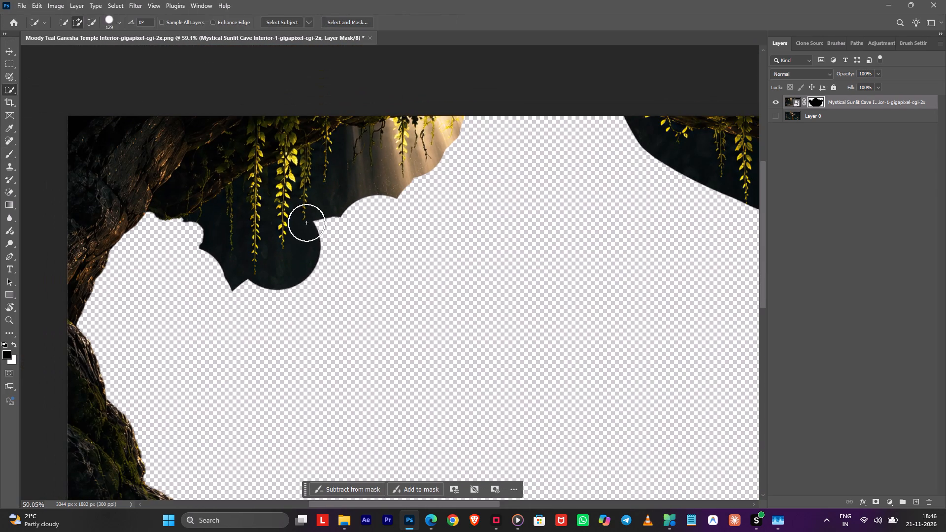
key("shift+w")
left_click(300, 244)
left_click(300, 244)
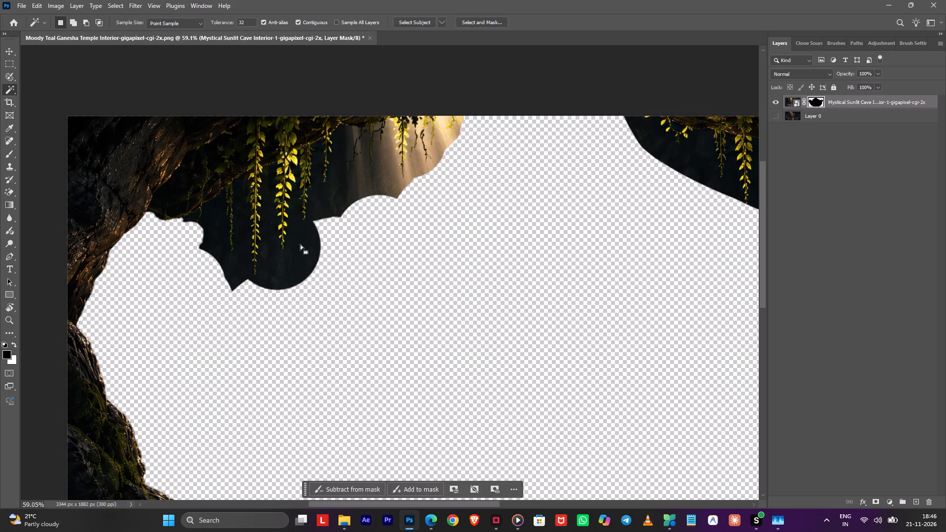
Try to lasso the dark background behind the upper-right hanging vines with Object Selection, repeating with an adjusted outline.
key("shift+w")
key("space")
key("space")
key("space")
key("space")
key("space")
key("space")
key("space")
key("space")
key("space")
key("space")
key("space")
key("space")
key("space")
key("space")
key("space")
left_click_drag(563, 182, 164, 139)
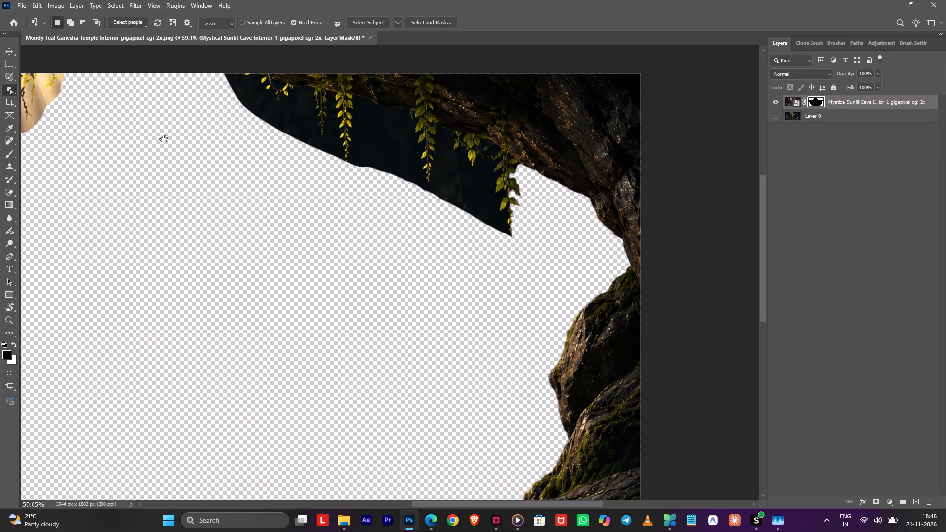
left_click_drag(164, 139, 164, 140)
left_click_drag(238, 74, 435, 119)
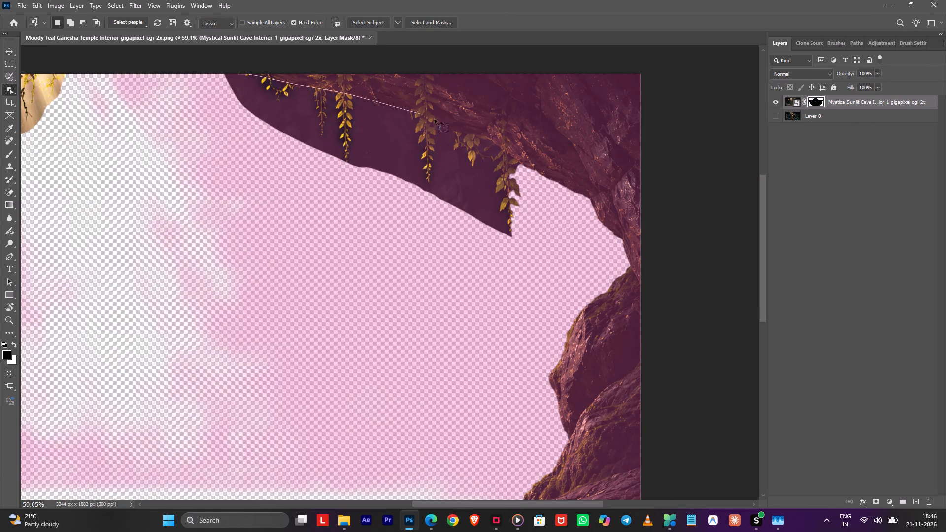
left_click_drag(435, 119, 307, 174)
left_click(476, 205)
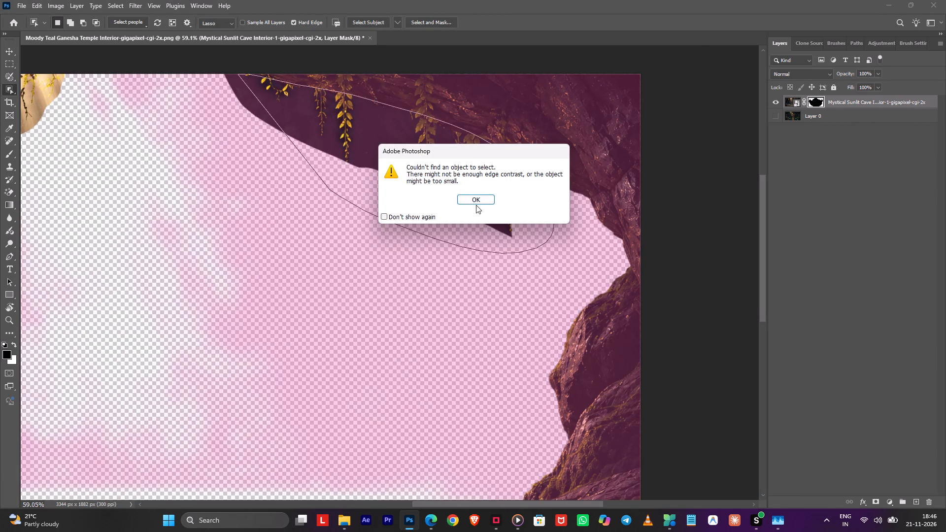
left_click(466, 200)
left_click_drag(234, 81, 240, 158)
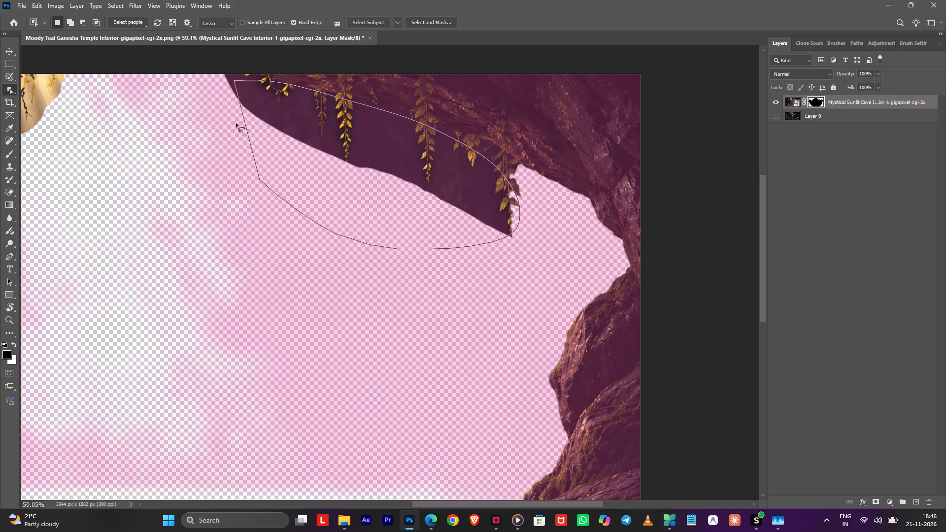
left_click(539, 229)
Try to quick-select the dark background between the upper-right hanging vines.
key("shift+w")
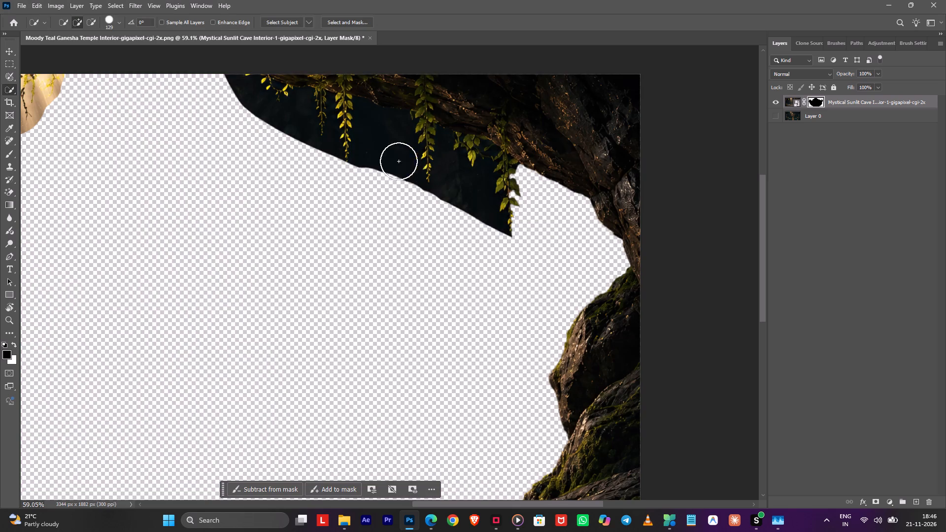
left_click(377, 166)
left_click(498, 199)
Select the dark background behind the upper-right vines with the Magic Wand.
key("shift+w")
left_click(299, 140)
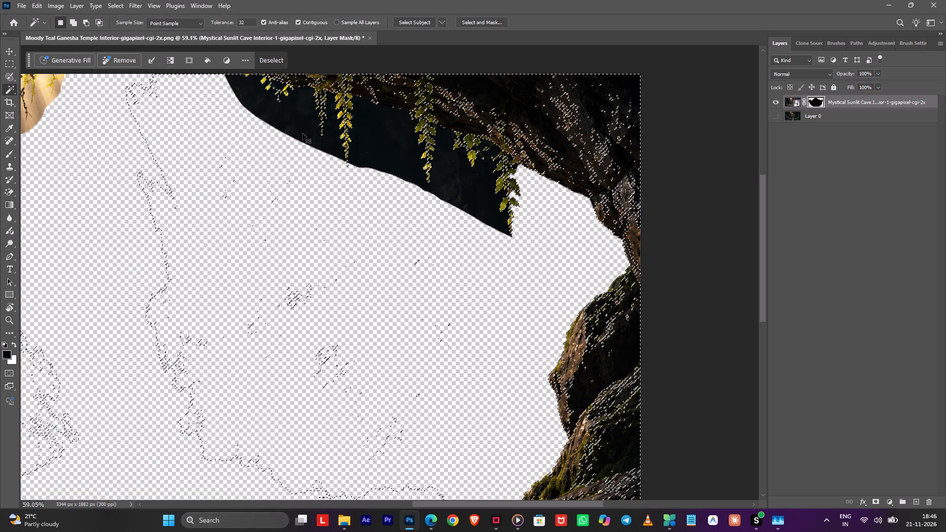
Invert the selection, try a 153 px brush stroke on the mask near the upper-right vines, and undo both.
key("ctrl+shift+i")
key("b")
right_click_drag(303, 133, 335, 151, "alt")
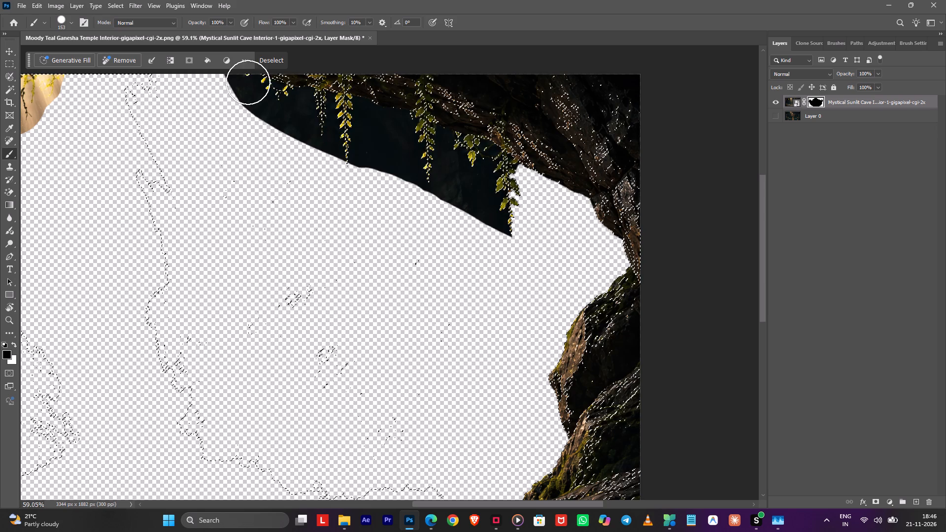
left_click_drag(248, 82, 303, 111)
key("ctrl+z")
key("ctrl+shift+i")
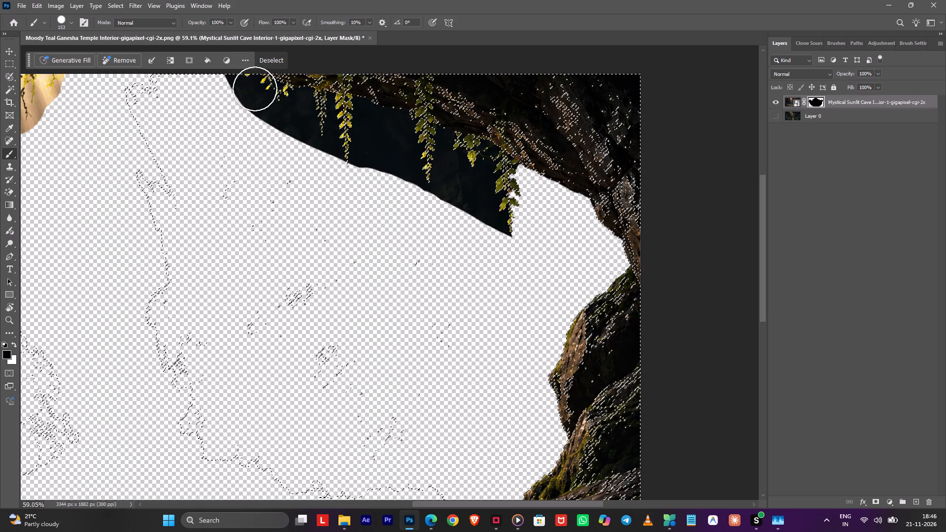
Soften the brush edge and paint black through the selection to mask out the dark background around the upper-right vines.
right_click_drag(247, 227, 281, 77, "alt")
left_click_drag(522, 217, 293, 176)
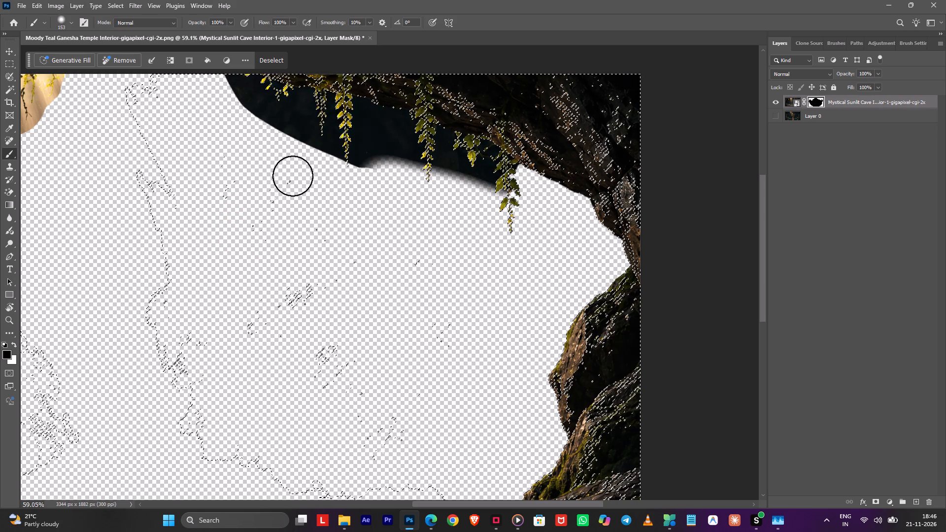
left_click_drag(293, 176, 286, 175)
left_click_drag(507, 187, 228, 70)
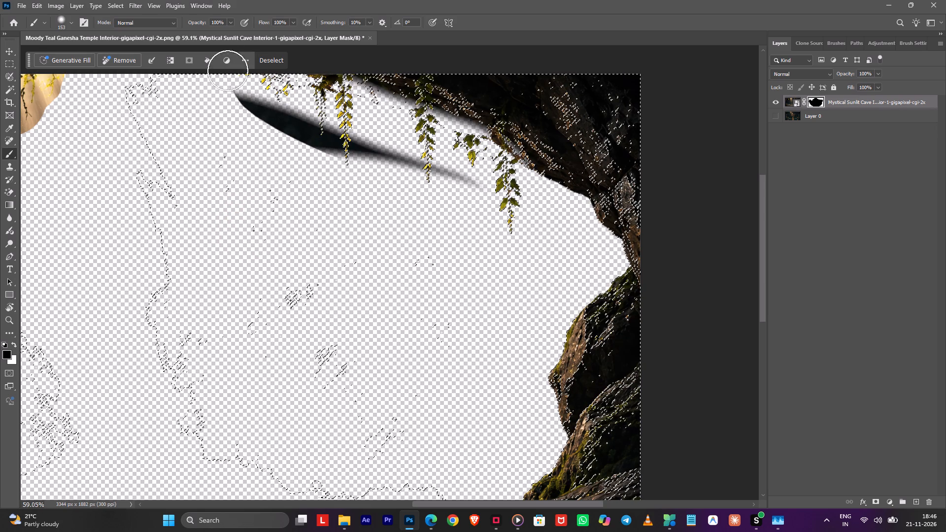
left_click_drag(228, 70, 212, 93)
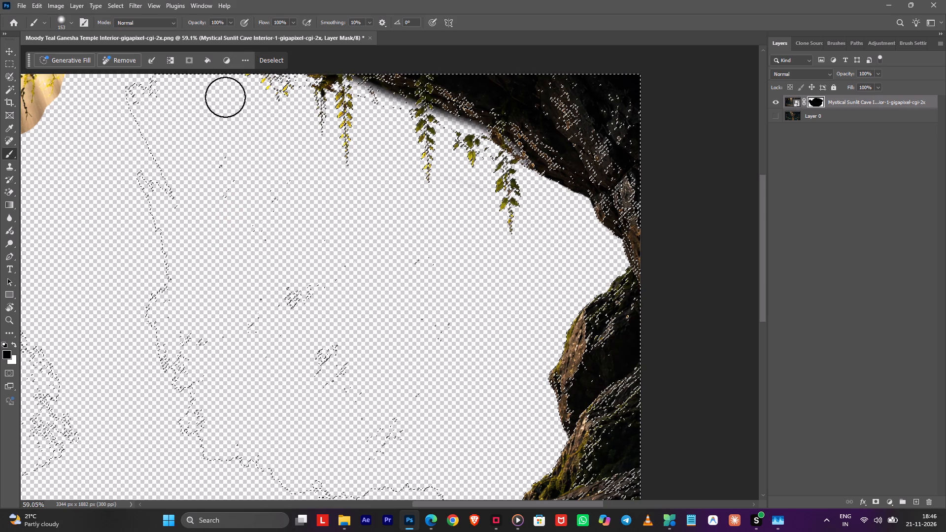
Clear the Magic Wand selection around the upper-right rock and vines.
key("shift+w")
double_click(547, 146)
left_click(547, 146)
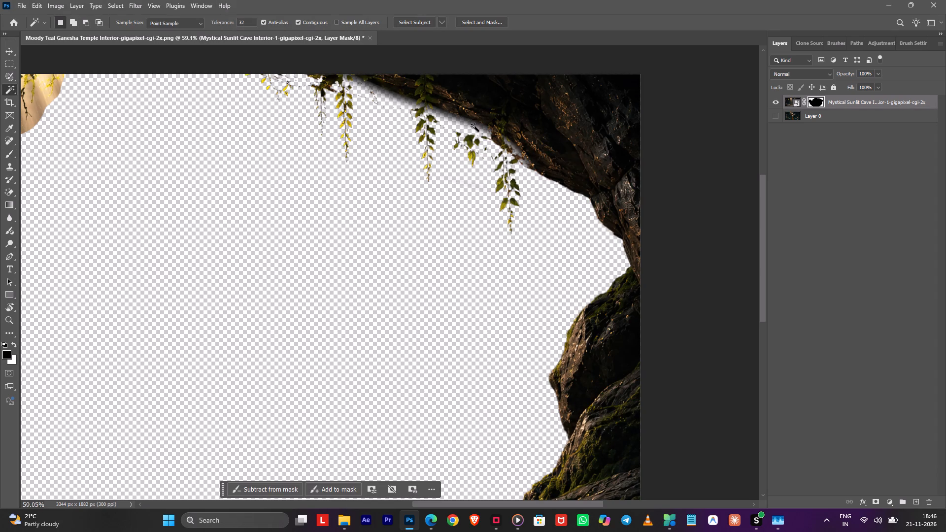
double_click(474, 123)
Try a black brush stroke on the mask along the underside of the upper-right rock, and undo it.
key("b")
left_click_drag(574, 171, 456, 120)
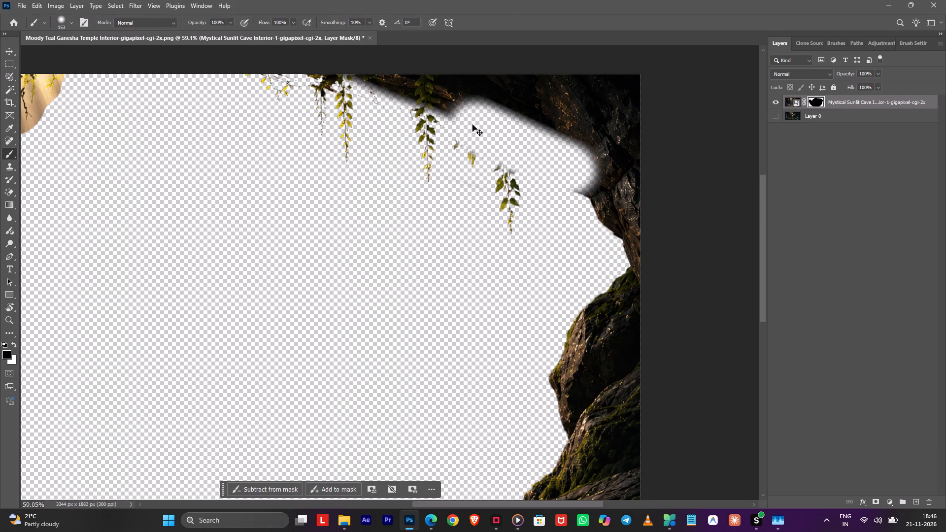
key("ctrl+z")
Paint white on the mask along the upper-right rock and vine tops to restore them, hardening the brush at 149 px.
key("x")
left_click_drag(549, 146, 311, 58)
right_click_drag(304, 77, 309, 179, "alt")
left_click_drag(279, 68, 382, 90)
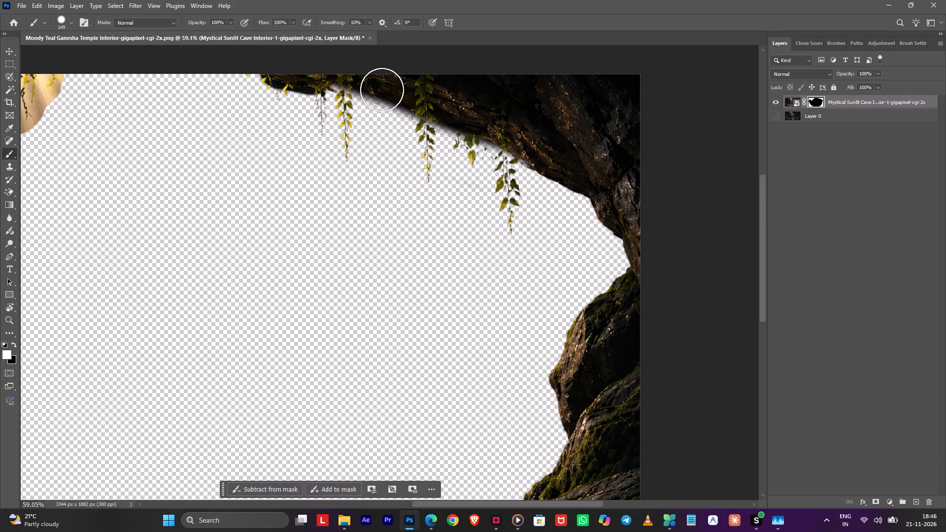
left_click_drag(382, 90, 576, 141)
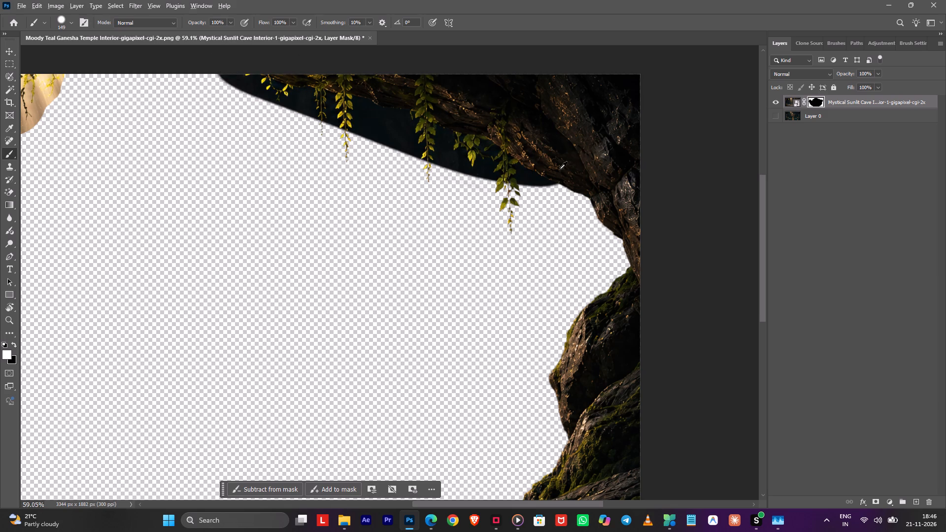
Open the cave layer's mask in the Select and Mask workspace.
double_click(817, 101)
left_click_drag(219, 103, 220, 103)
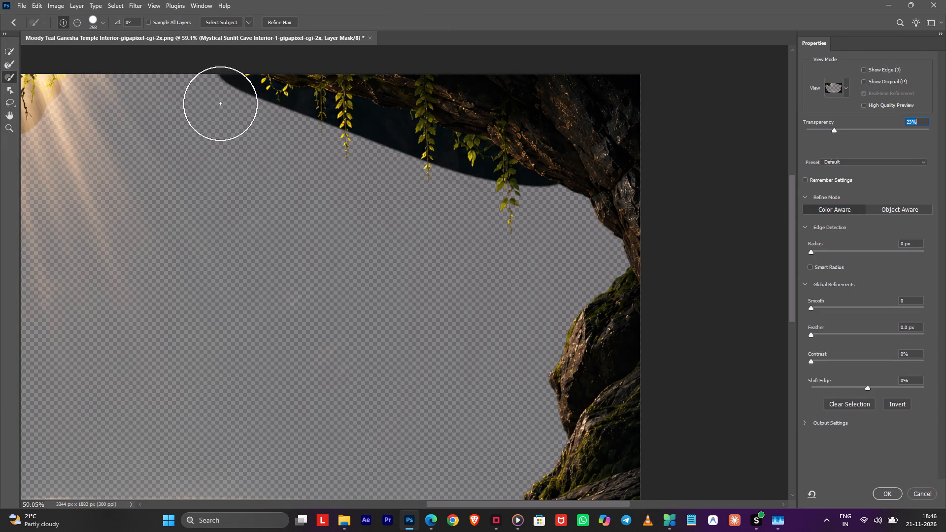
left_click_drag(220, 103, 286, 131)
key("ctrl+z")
Use the Refine Edge Brush, enlarged to 191 px, over the dark background around the upper-right vines to remove it.
left_click(7, 67)
left_click_drag(241, 83, 312, 108)
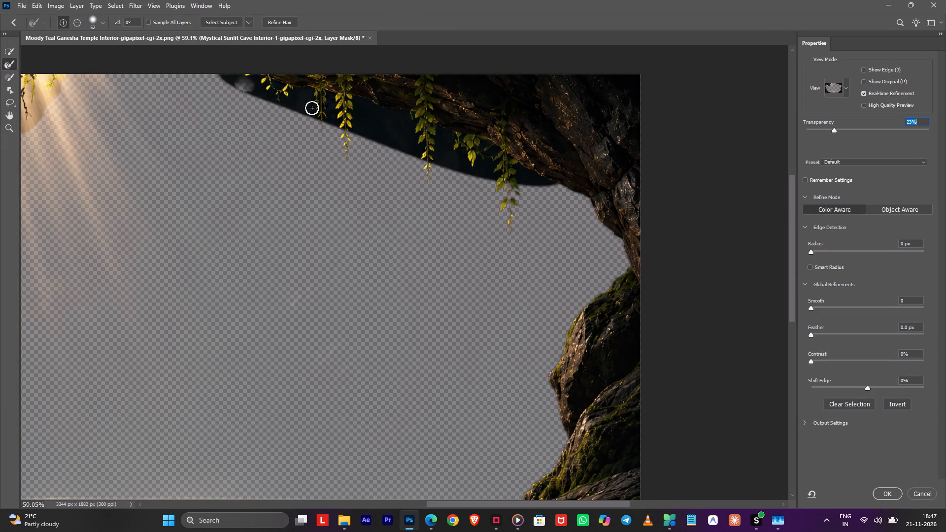
left_click_drag(312, 108, 420, 144)
right_click_drag(301, 117, 323, 122, "alt")
left_click_drag(227, 85, 521, 177)
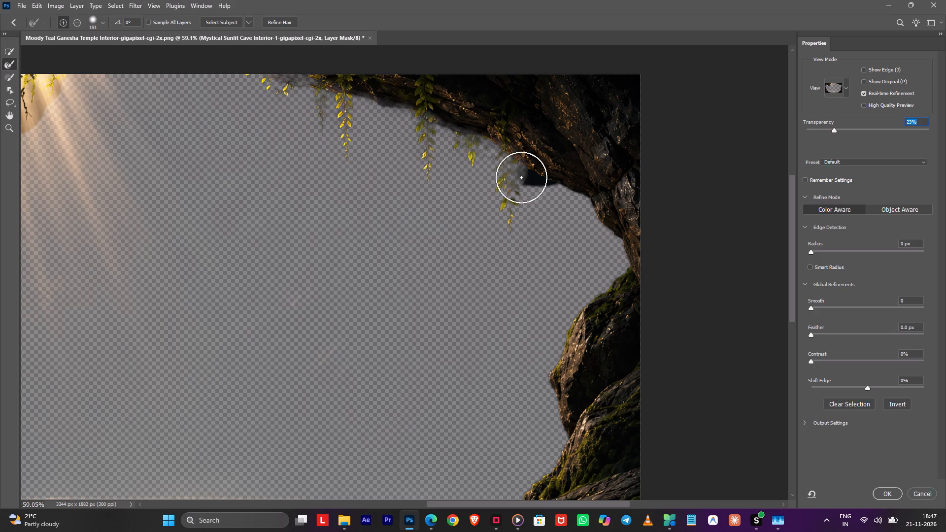
left_click_drag(521, 177, 552, 218)
Reduce the refine brush to 103 px, subtract refinement along the upper-right rock edge, and touch up around its vines.
right_click_drag(308, 73, 291, 66, "alt")
left_click_drag(279, 65, 428, 87, "alt")
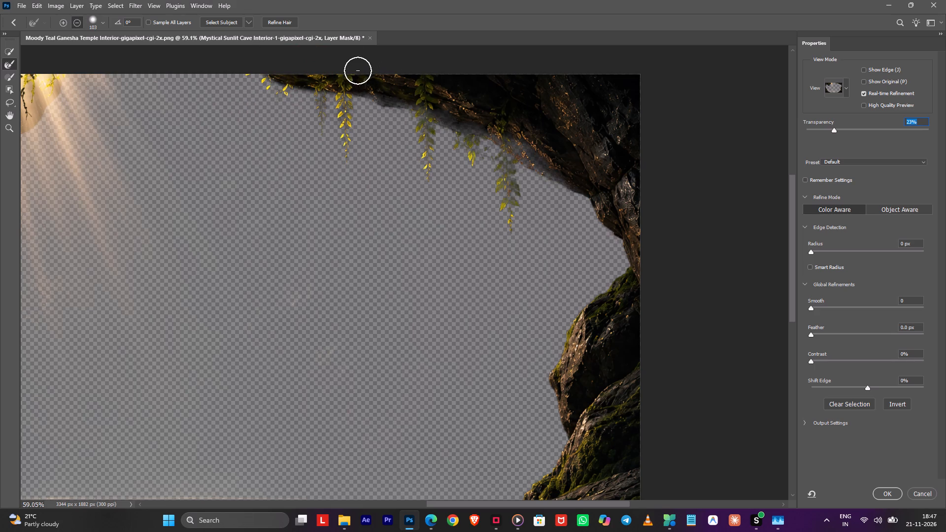
left_click_drag(357, 73, 582, 170, "alt")
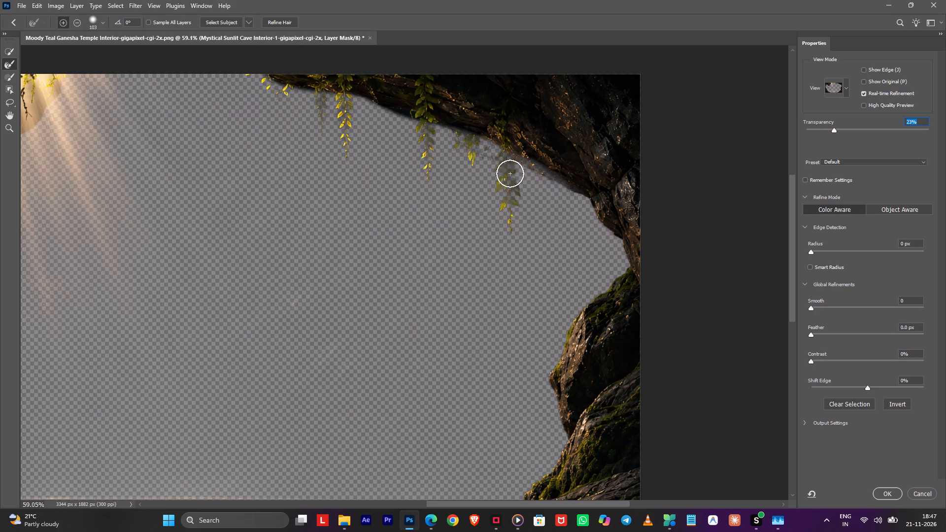
left_click_drag(410, 135, 339, 122)
left_click_drag(395, 132, 350, 114)
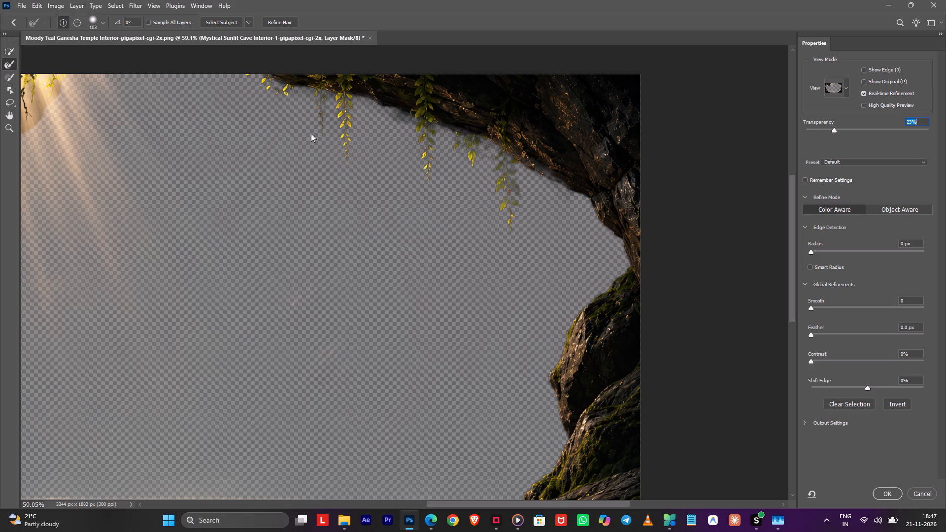
Refine the mask edge around the upper-left hanging vines, enlarging the brush to 272 px to clear the dark background patches.
scroll(305, 106, "down", 4, "alt")
key("space")
key("space")
key("space")
key("space")
key("space")
key("space")
key("space")
key("space")
key("space")
left_click_drag(114, 139, 123, 139)
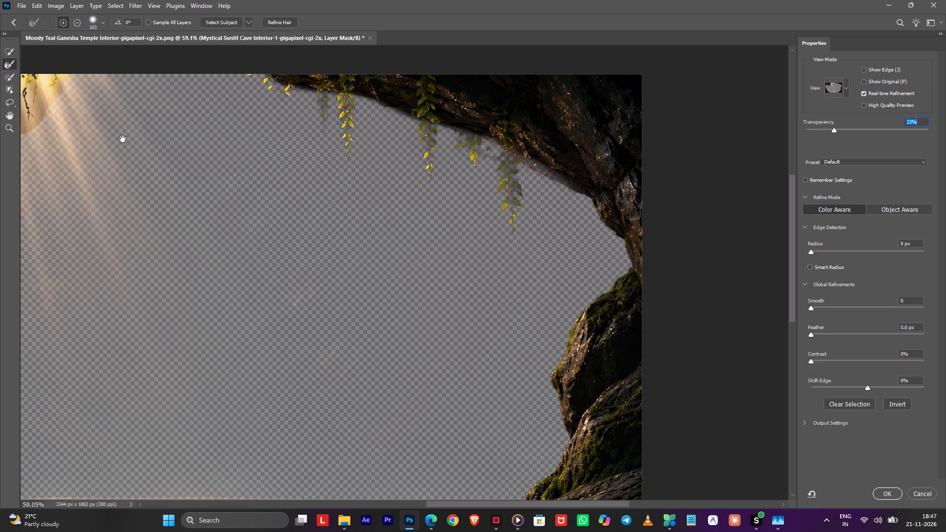
left_click_drag(123, 139, 487, 150)
left_click_drag(458, 92, 387, 156)
left_click_drag(477, 103, 353, 199)
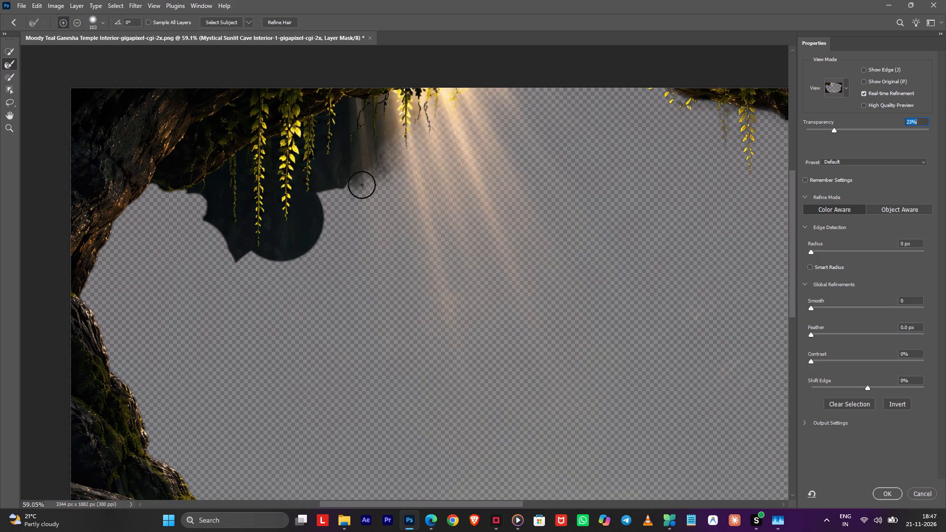
right_click_drag(405, 151, 431, 150, "alt")
left_click_drag(440, 111, 355, 150)
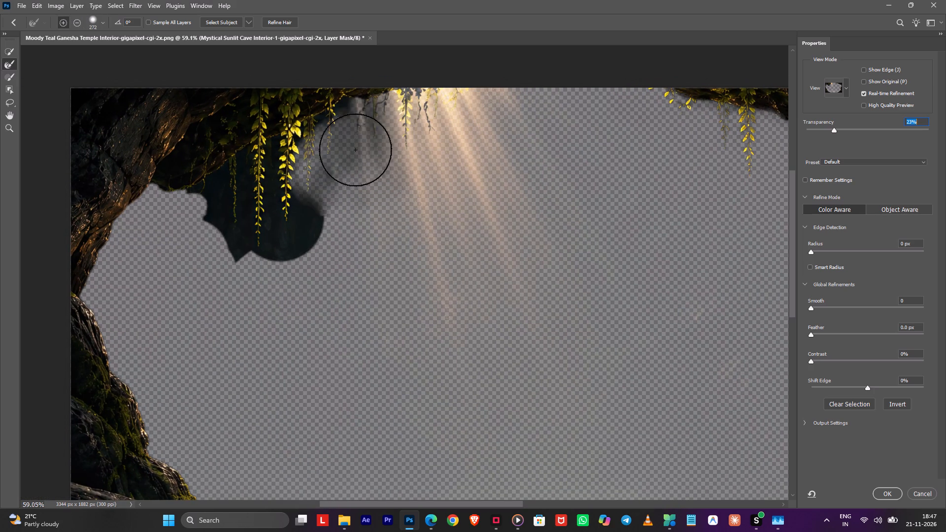
left_click_drag(355, 150, 252, 198)
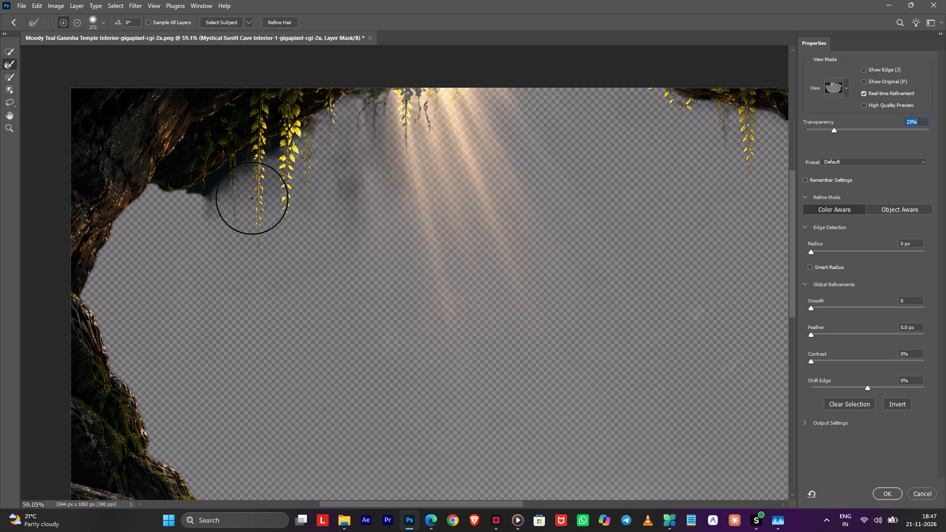
left_click_drag(252, 198, 383, 140)
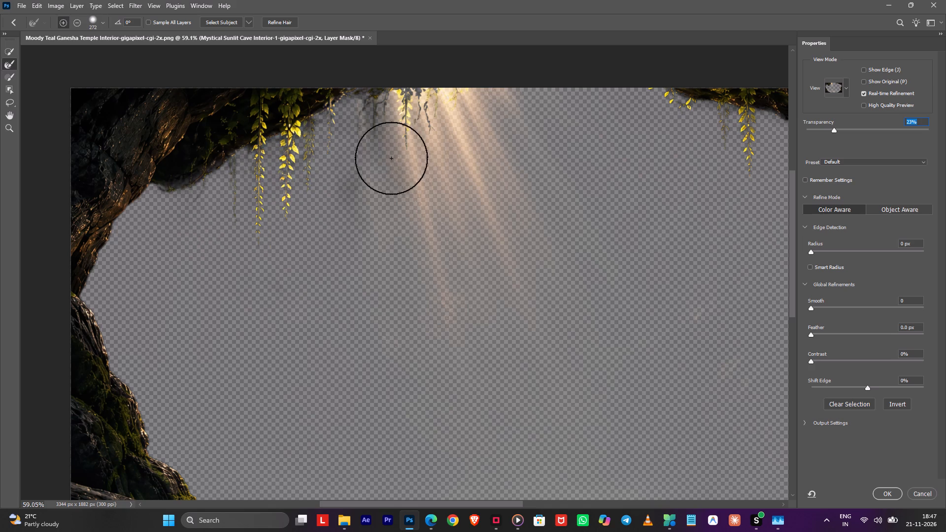
Restore the upper-left rock's underside with a 170 px refine brush and apply the Select and Mask result.
right_click_drag(345, 182, 325, 183, "alt")
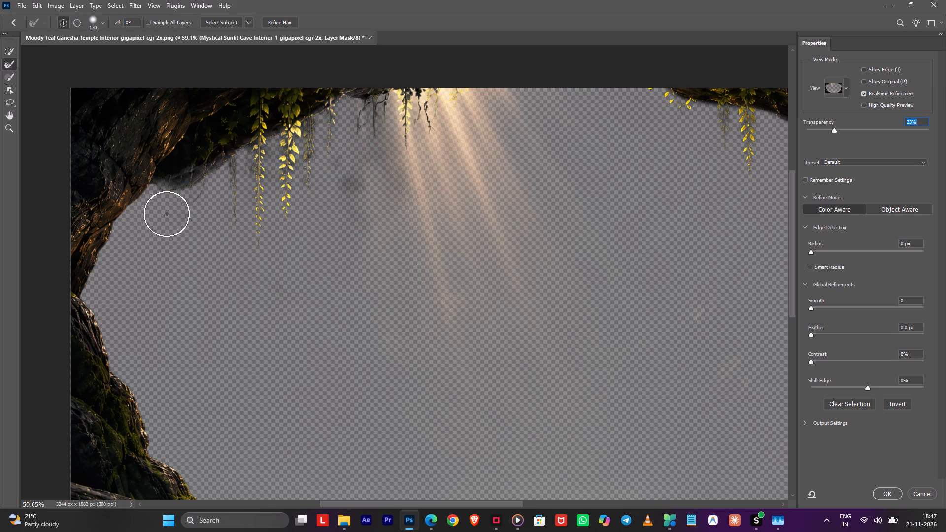
left_click_drag(163, 168, 222, 124, "alt")
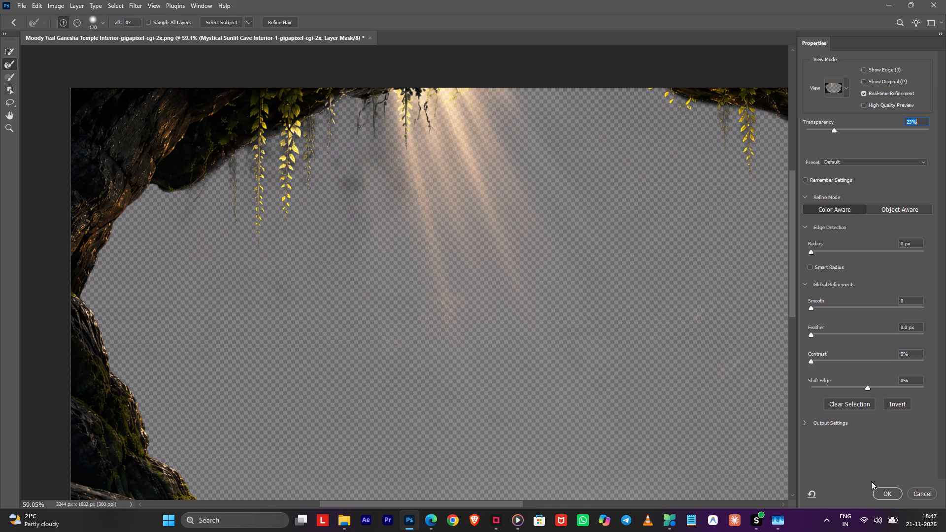
left_click(878, 489)
Display the cave layer's mask alone and paint black over the gray haze below the upper-left vines.
left_click(816, 105, "ctrl")
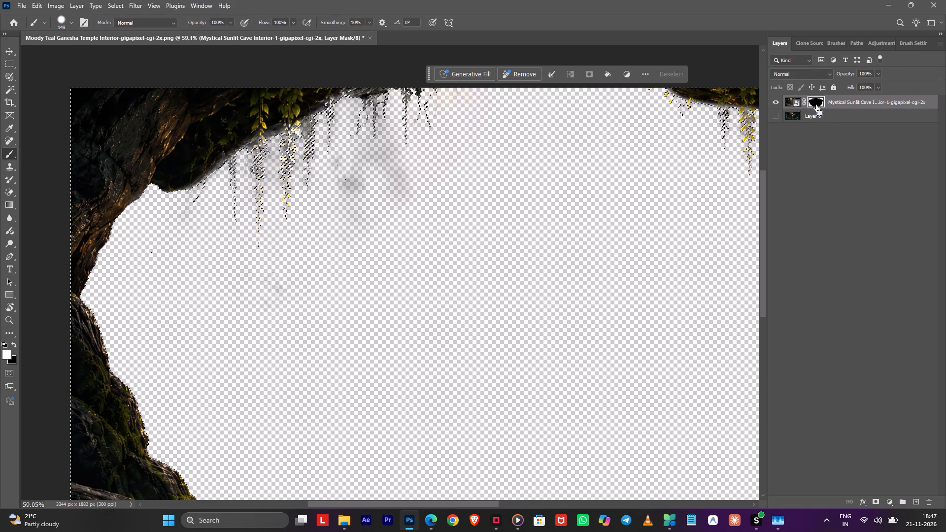
left_click(816, 105, "alt")
left_click(668, 68)
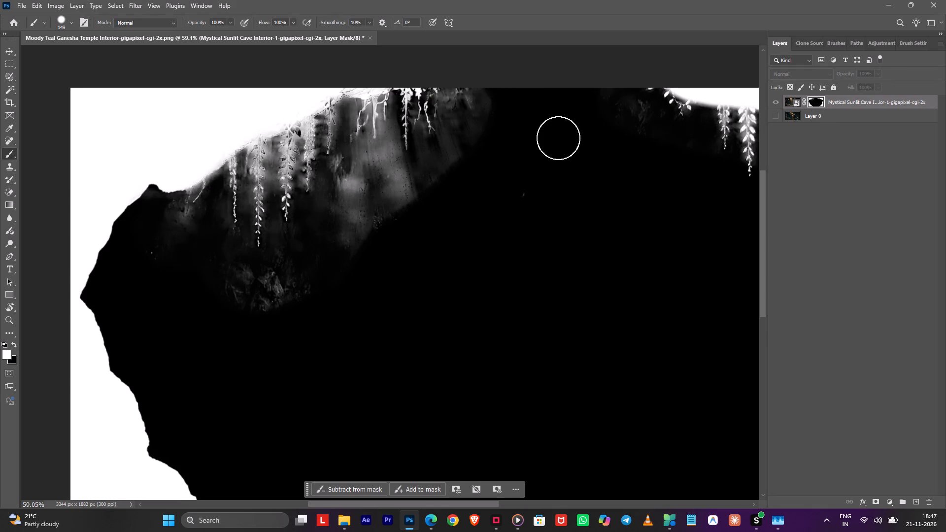
left_click_drag(474, 161, 312, 271)
key("ctrl+z")
key("x")
left_click_drag(318, 260, 339, 247)
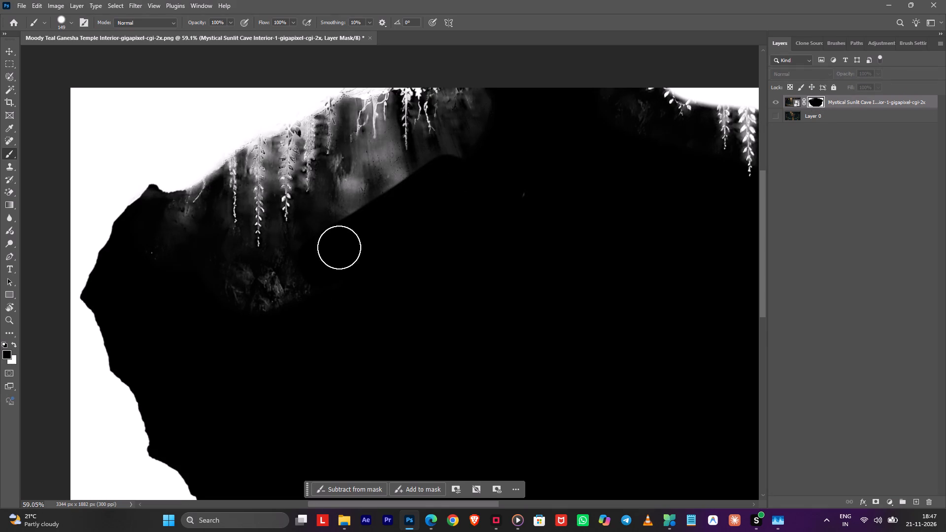
left_click_drag(339, 247, 287, 266)
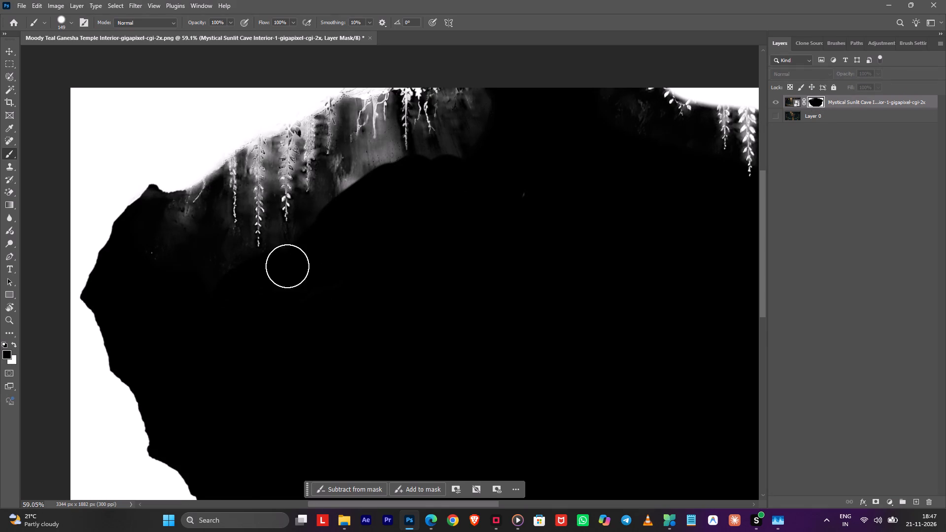
left_click_drag(287, 266, 509, 136)
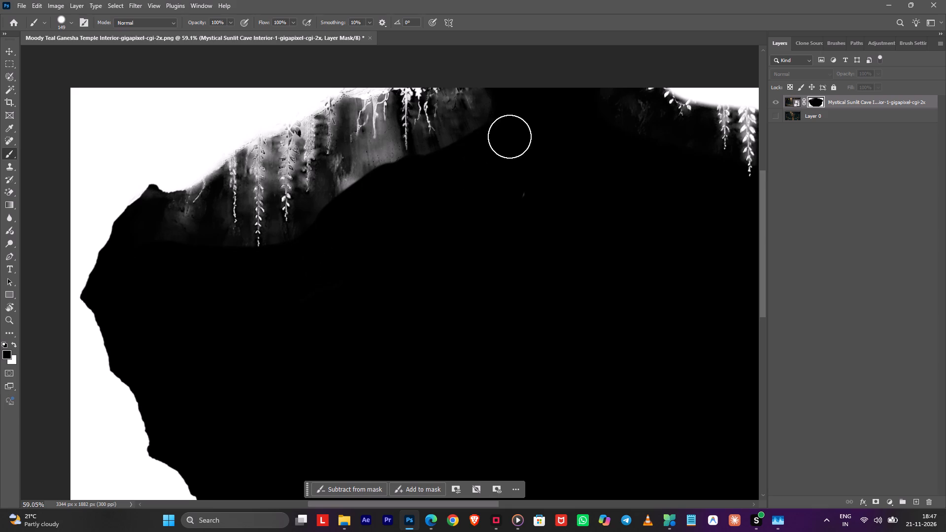
Paint black on the mask over the gray remnants beside and between the upper-right vines.
key("space")
key("space")
key("space")
key("space")
key("space")
key("space")
key("space")
key("space")
key("space")
left_click_drag(508, 173, 322, 178)
left_click_drag(438, 118, 459, 164)
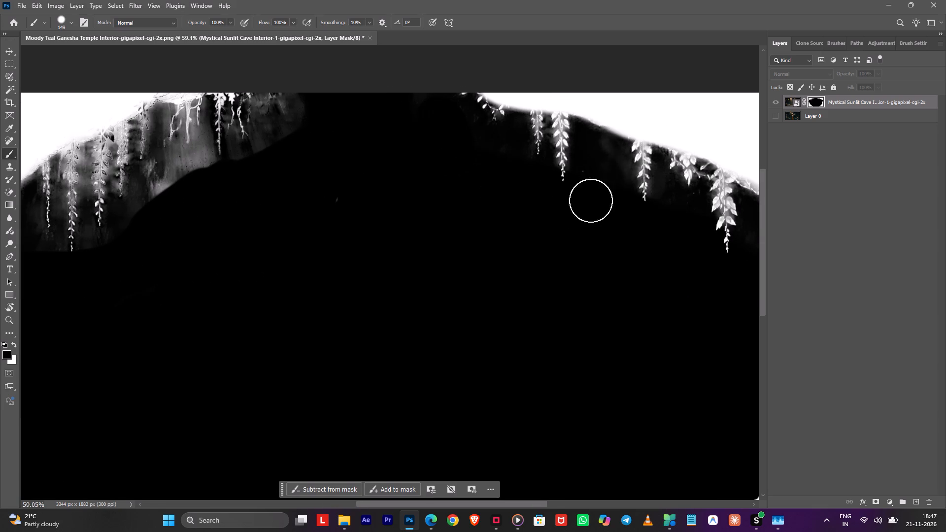
left_click_drag(604, 165, 612, 206)
With a soft 332 px brush, paint black around the upper-left vines through a selection loaded from the mask, undo excess strokes, and deselect.
right_click_drag(519, 286, 530, 121, "alt")
right_click_drag(257, 367, 292, 346, "alt")
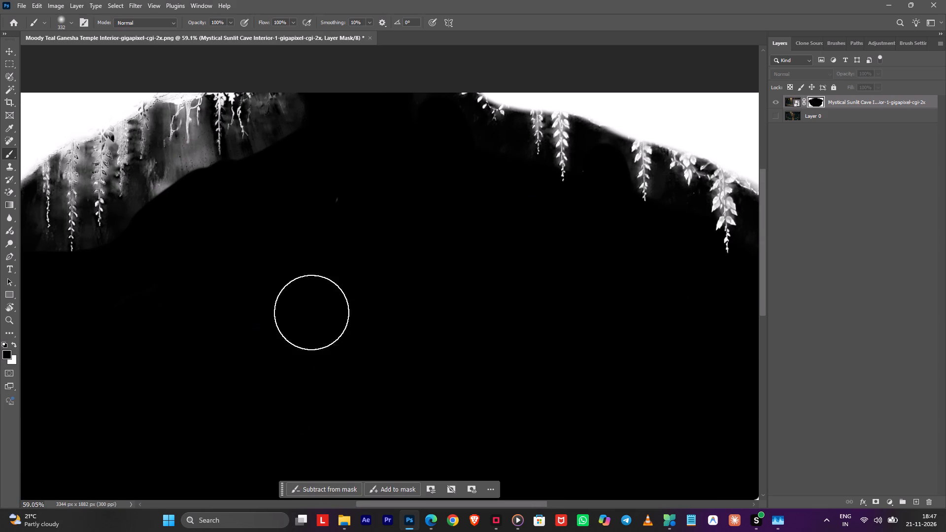
left_click(815, 104, "ctrl")
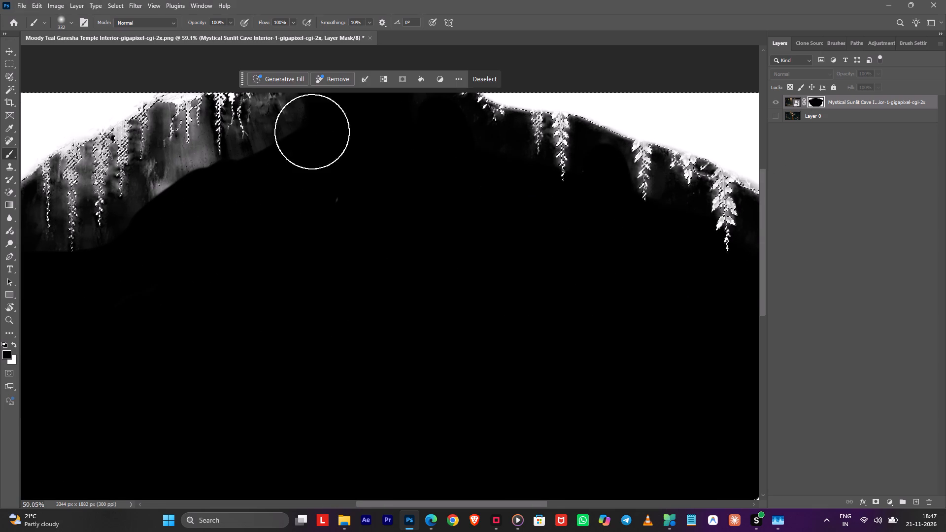
left_click_drag(311, 126, 174, 192)
key("space")
left_click_drag(224, 184, 411, 160)
left_click_drag(428, 134, 208, 171)
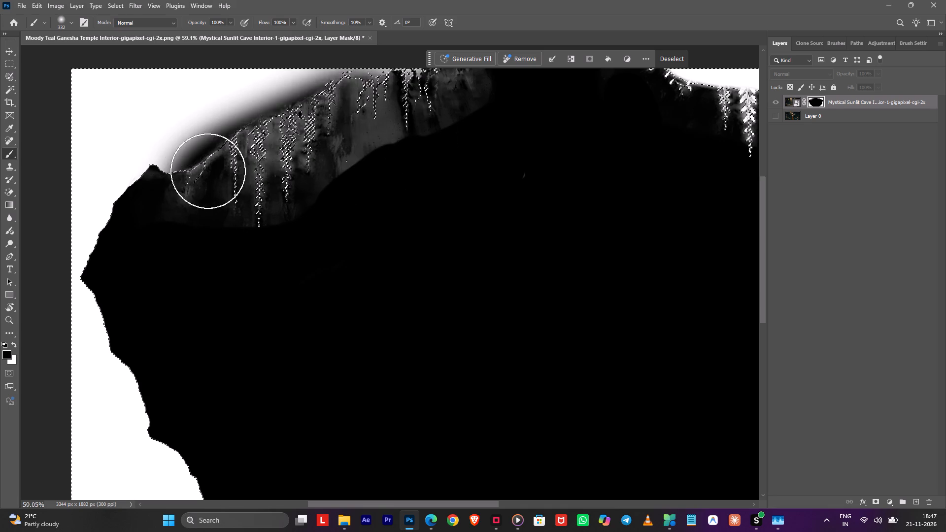
left_click_drag(208, 171, 199, 174)
key("ctrl+z")
left_click_drag(201, 225, 360, 177)
left_click_drag(288, 214, 360, 187)
left_click_drag(281, 217, 384, 168)
left_click_drag(299, 209, 404, 164)
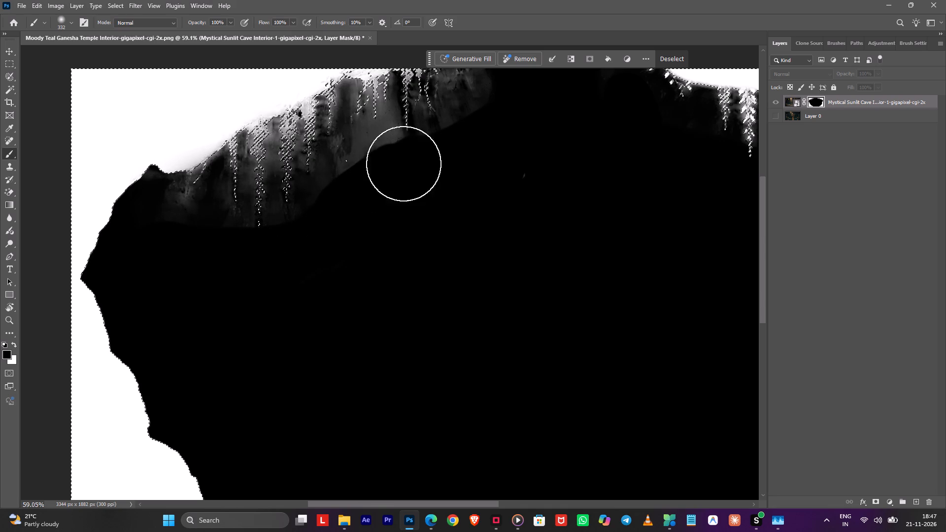
left_click_drag(404, 164, 396, 166)
key("ctrl+z")
key("ctrl+z")
left_click(672, 55)
Paint soft black on the mask to fade the haze below the upper-left vines and near the upper-right vines.
left_click_drag(413, 189, 361, 206)
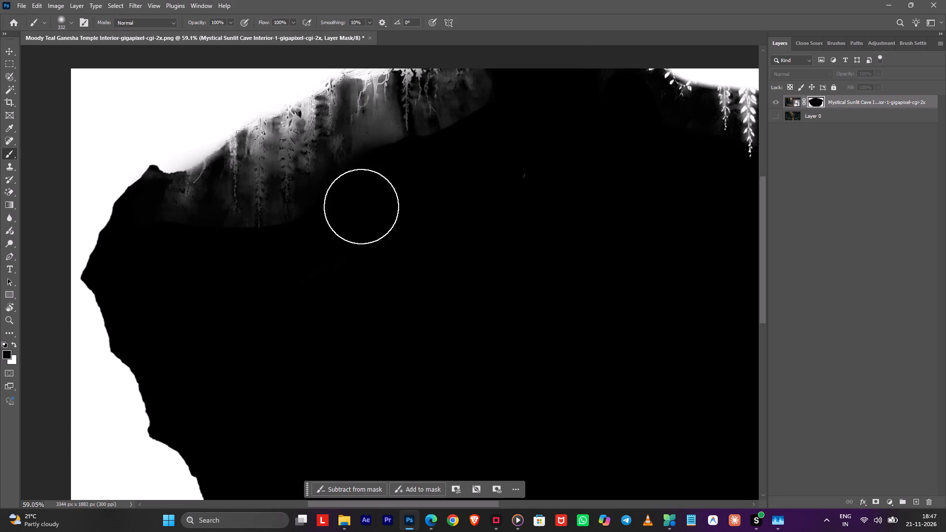
left_click_drag(361, 206, 307, 251)
left_click_drag(459, 150, 518, 112)
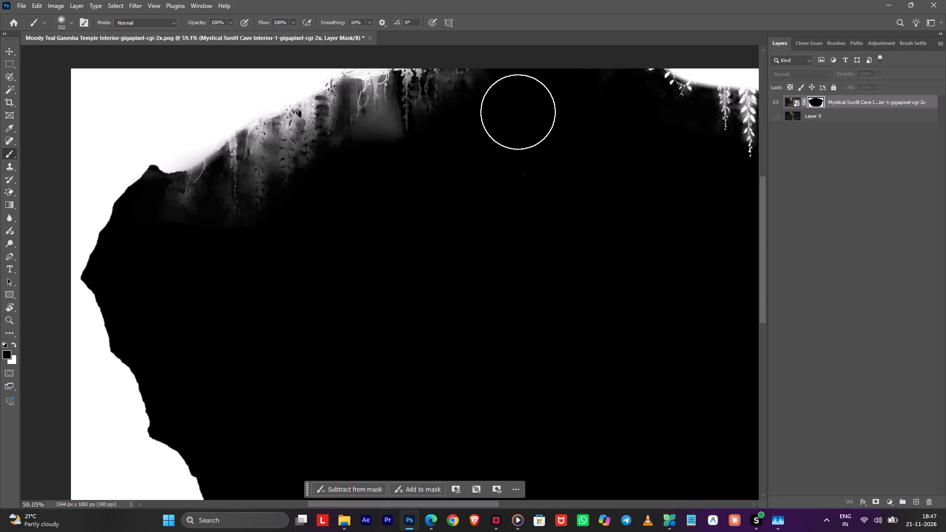
left_click_drag(518, 112, 517, 117)
key("space")
key("space")
key("space")
key("space")
key("space")
left_click_drag(529, 147, 391, 137)
left_click_drag(539, 161, 571, 196)
Paint soft black on the mask over the remaining gray haze beneath the upper-left rock.
key("space")
key("space")
key("space")
key("space")
key("space")
key("space")
key("space")
key("space")
key("space")
key("space")
key("space")
key("space")
key("space")
key("space")
key("space")
key("space")
key("space")
key("space")
key("space")
key("space")
left_click_drag(614, 201, 380, 168)
left_click_drag(396, 171, 583, 205)
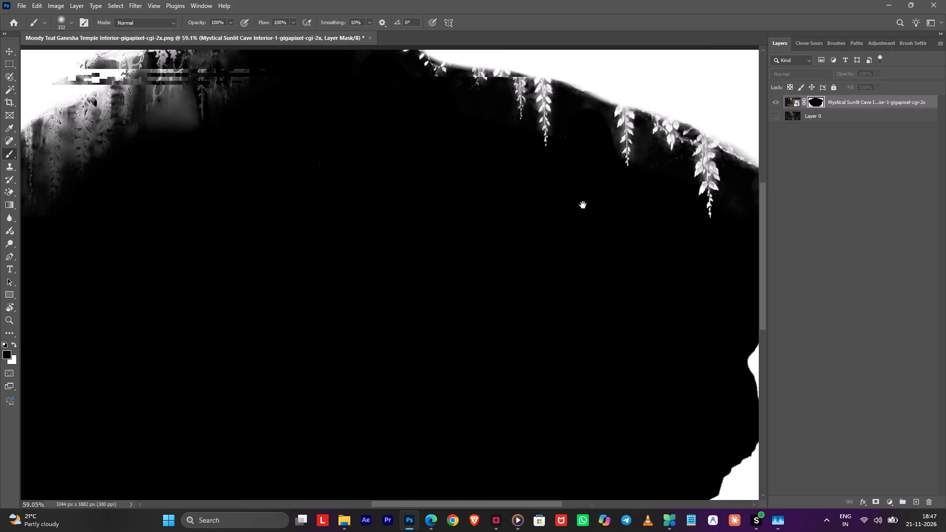
left_click_drag(583, 205, 604, 207)
left_click_drag(439, 195, 527, 194)
left_click_drag(349, 242, 375, 260)
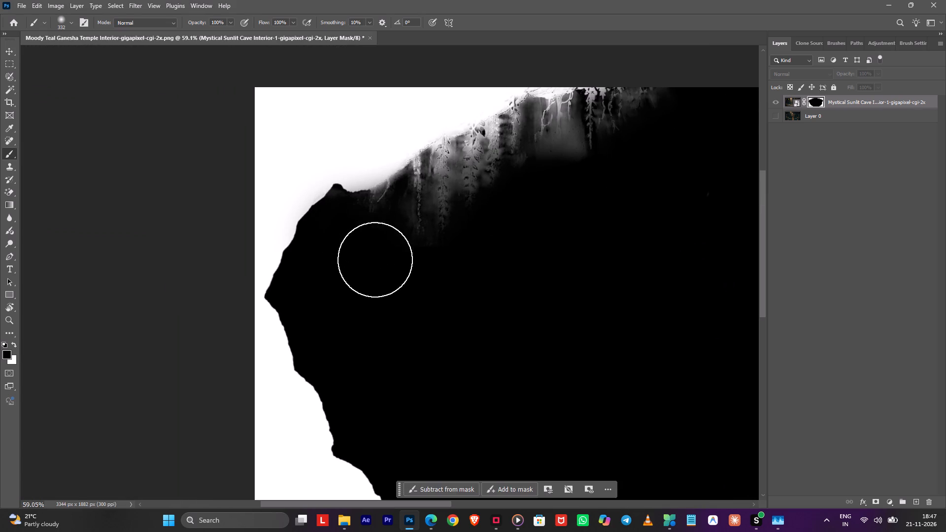
left_click_drag(375, 260, 378, 264)
Leave the mask-only view and show Layer 0, the Ganesha temple, beneath the cave layer.
left_click(819, 101, "alt")
left_click(785, 119)
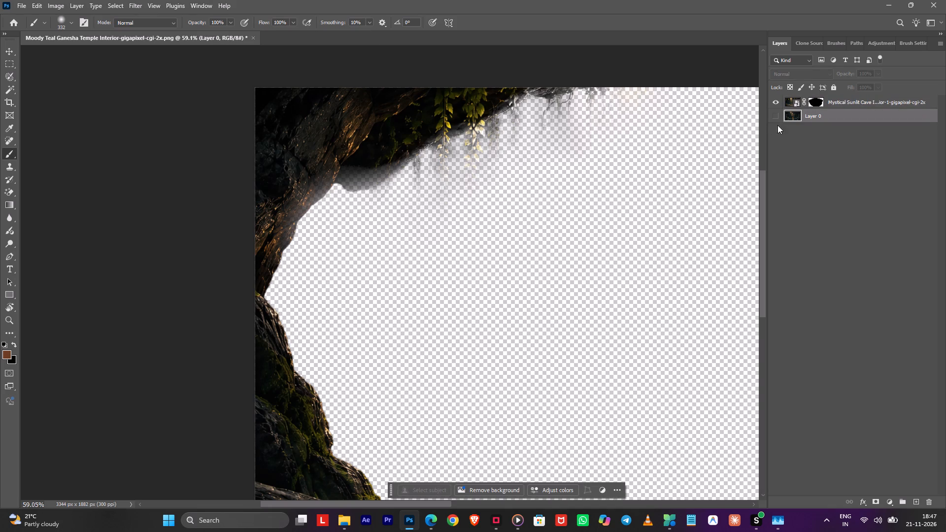
left_click(771, 116)
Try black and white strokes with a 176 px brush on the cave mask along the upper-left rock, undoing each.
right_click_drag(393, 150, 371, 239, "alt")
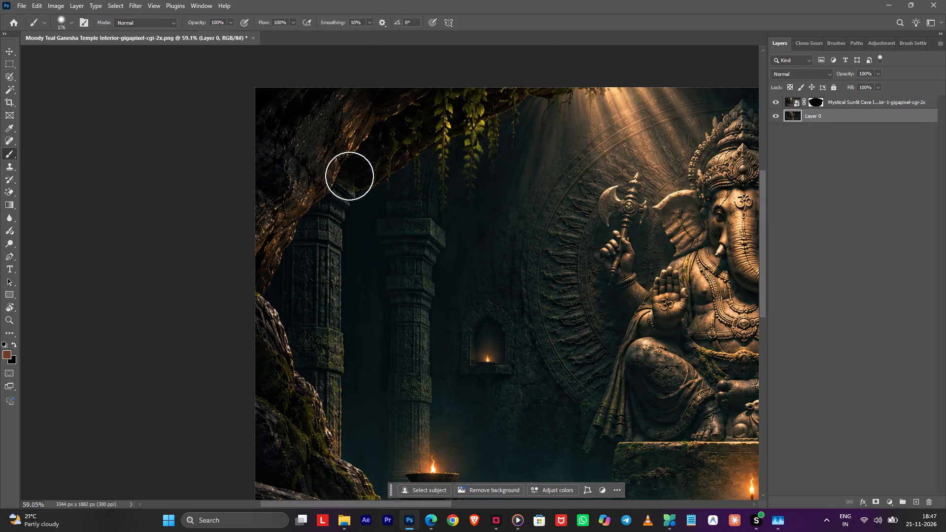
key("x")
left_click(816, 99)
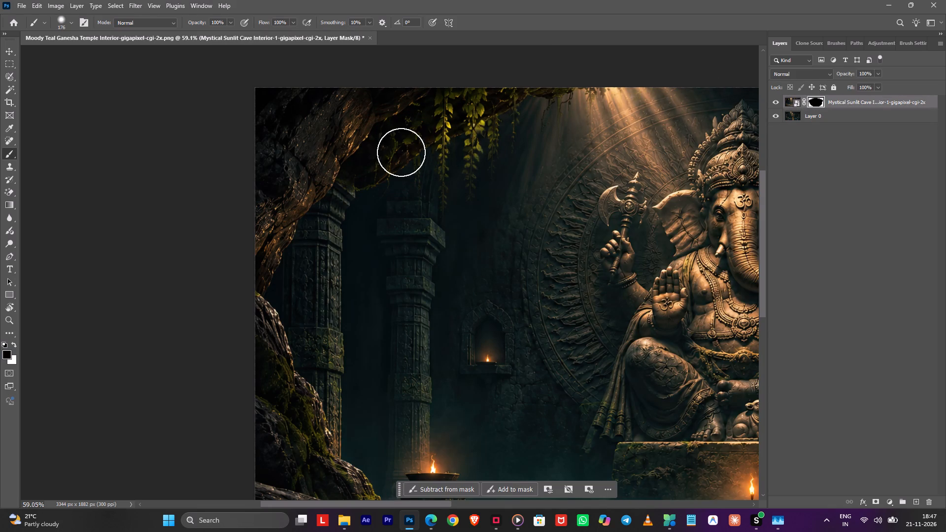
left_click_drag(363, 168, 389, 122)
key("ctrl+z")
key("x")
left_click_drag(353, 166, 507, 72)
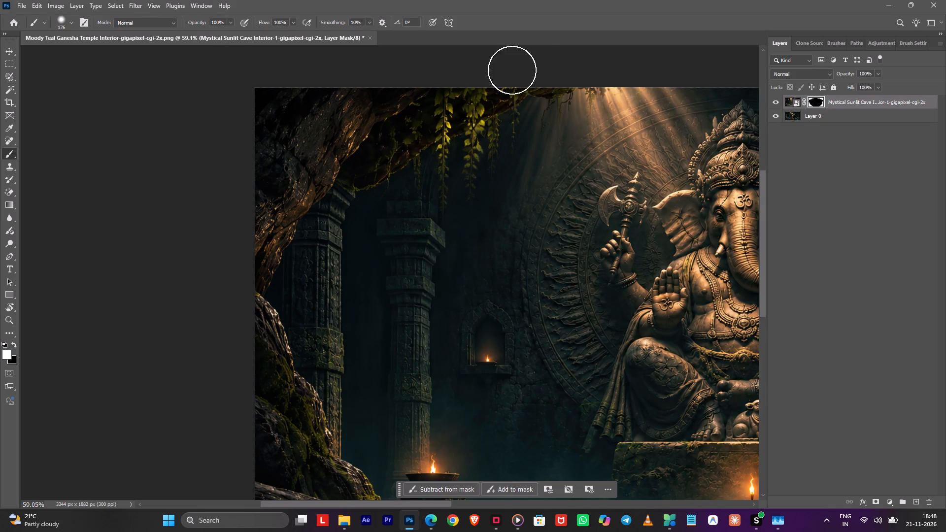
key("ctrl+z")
Examine the overall composite and the torch-bearing figure in front of the Ganesha pedestal up close.
scroll(496, 109, "down", 2, "alt")
scroll(496, 110, "up", 1, "alt")
scroll(496, 110, "down", 2, "alt")
key("space")
key("space")
key("space")
key("space")
key("space")
key("space")
key("space")
key("space")
key("space")
key("space")
key("space")
key("space")
key("space")
key("space")
key("space")
key("space")
key("space")
key("space")
key("space")
key("space")
left_click_drag(638, 157, 378, 150)
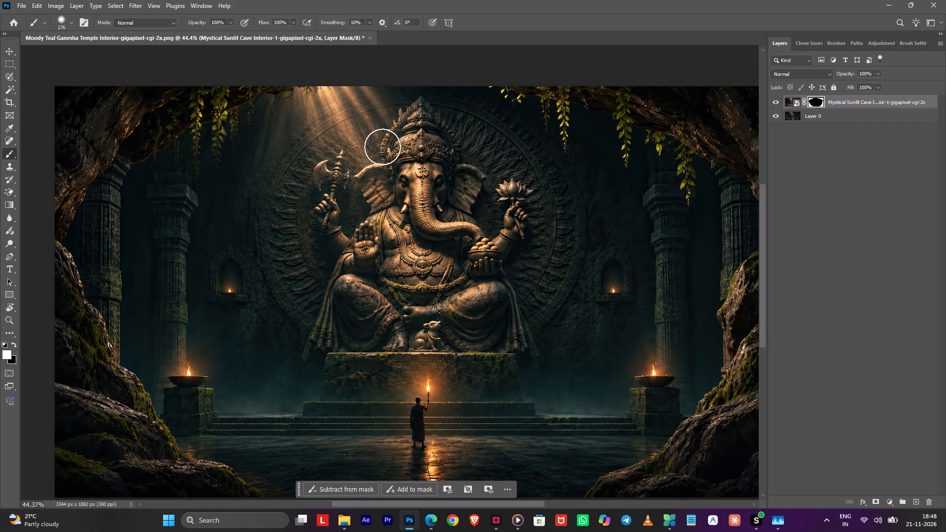
scroll(411, 181, "down", 2, "alt")
scroll(420, 396, "up", 4, "alt")
scroll(420, 396, "down", 1, "alt")
scroll(420, 396, "up", 7, "alt")
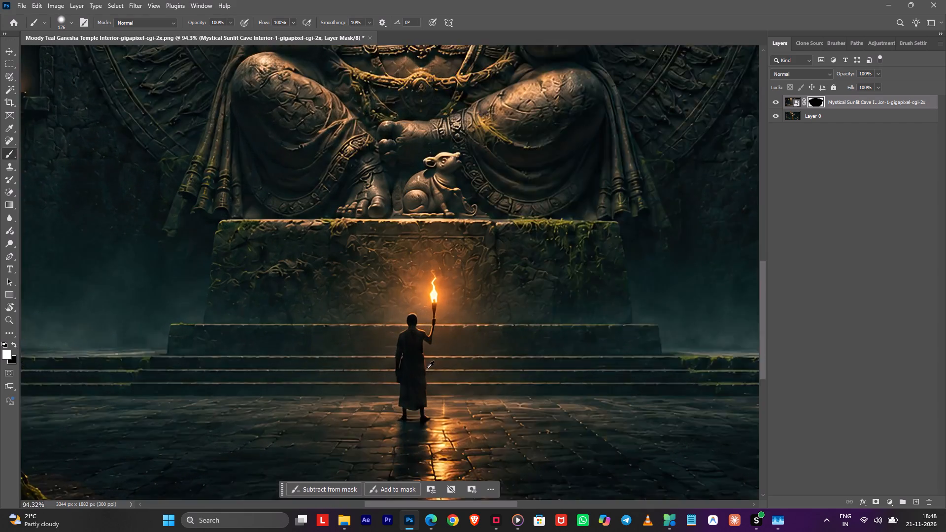
scroll(427, 368, "up", 5, "alt")
Duplicate Layer 0, the Ganesha temple layer.
left_click(850, 106)
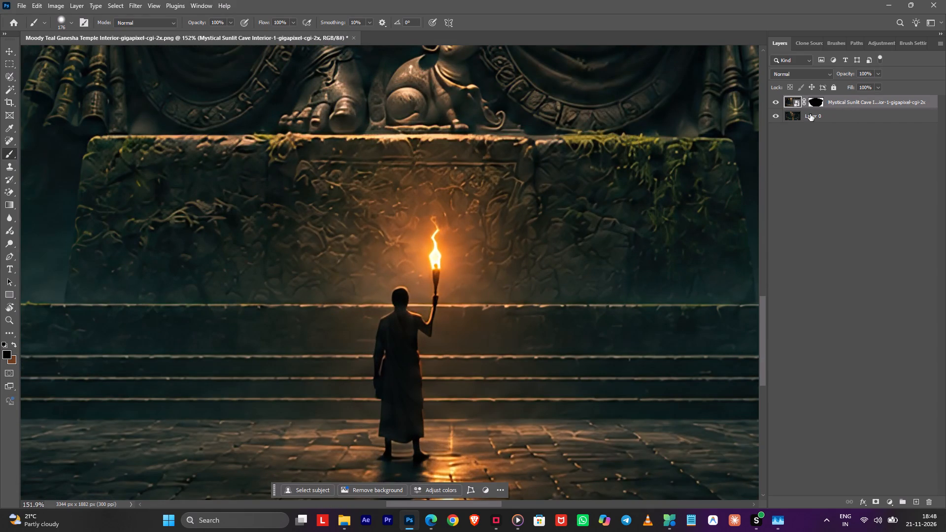
scroll(538, 164, "down", 9, "alt")
key("space")
key("space")
key("space")
key("space")
key("space")
key("space")
key("space")
key("space")
key("space")
key("space")
key("space")
key("space")
left_click_drag(516, 144, 500, 285)
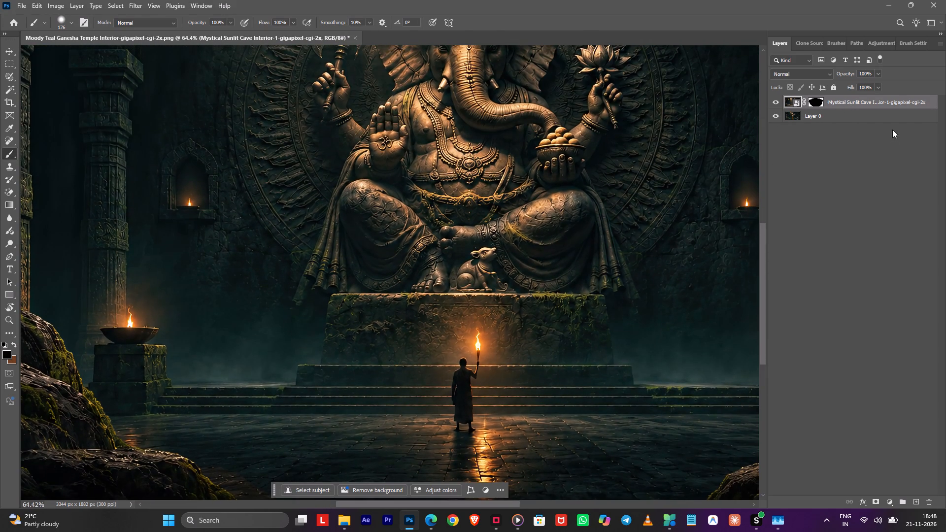
left_click(839, 116)
key("ctrl+j")
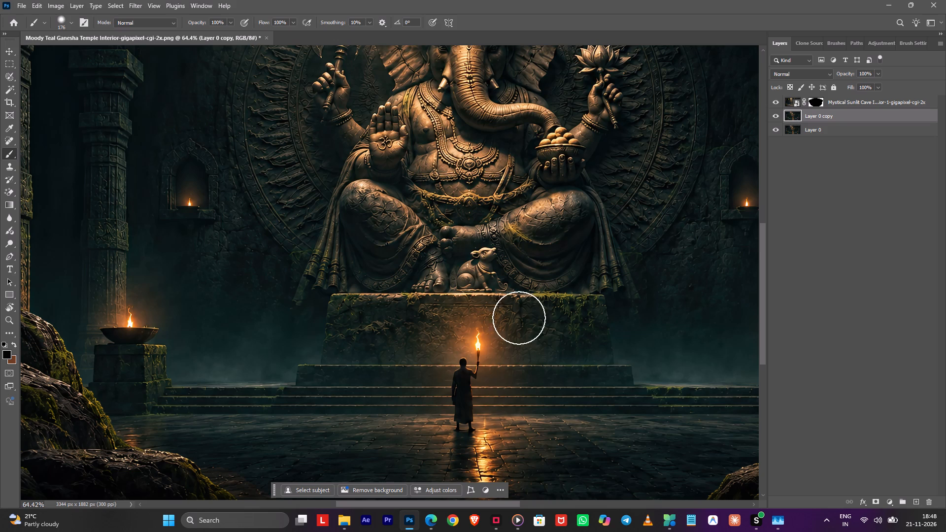
Select the torch-bearing figure with its torch on Layer 0 copy, mask the layer to that selection, and hide it.
key("shift+e")
key("shift+e")
key("shift+w")
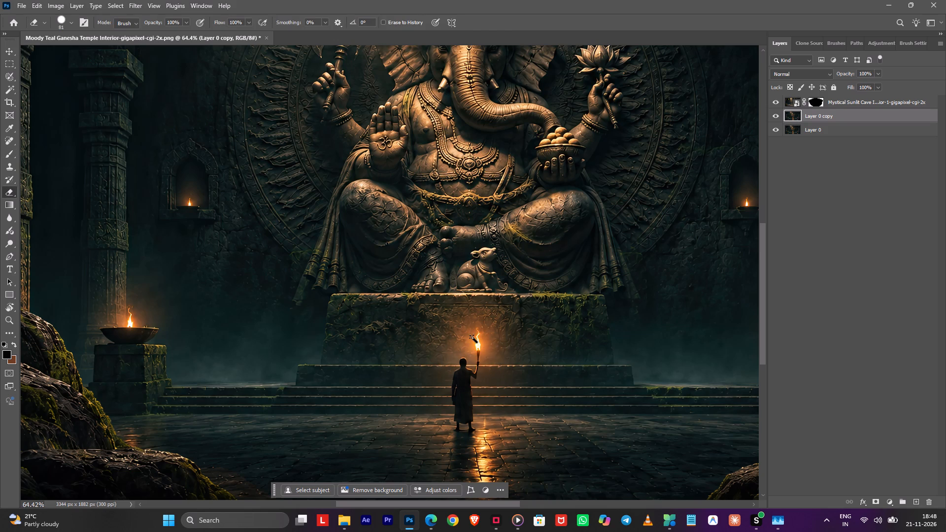
key("shift+w")
left_click_drag(473, 326, 512, 342, "shift")
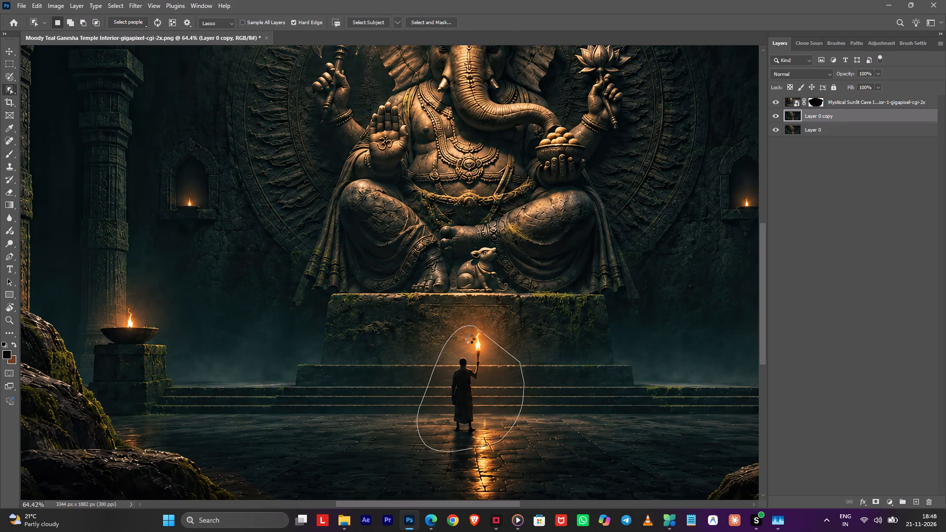
left_click_drag(481, 323, 470, 385, "shift")
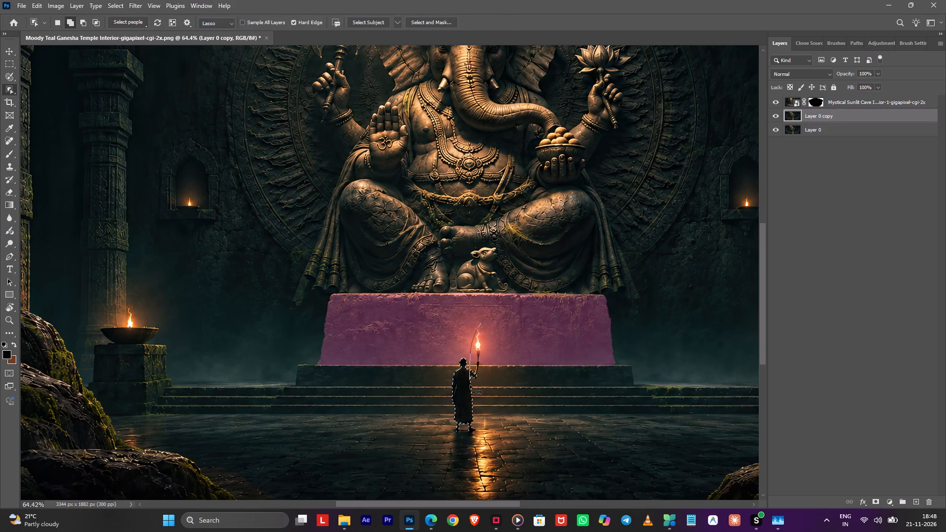
left_click_drag(470, 385, 493, 338, "shift")
left_click_drag(486, 325, 480, 335, "shift")
left_click(498, 447)
left_click(778, 118)
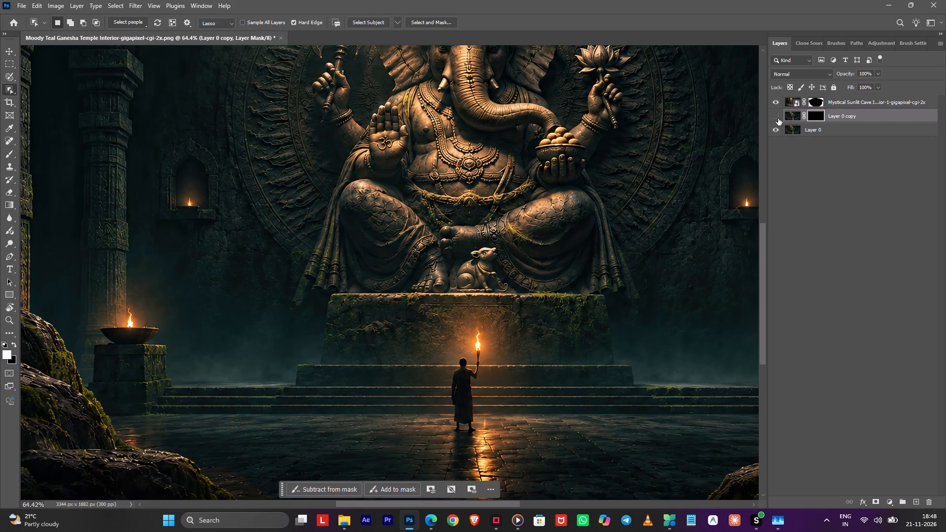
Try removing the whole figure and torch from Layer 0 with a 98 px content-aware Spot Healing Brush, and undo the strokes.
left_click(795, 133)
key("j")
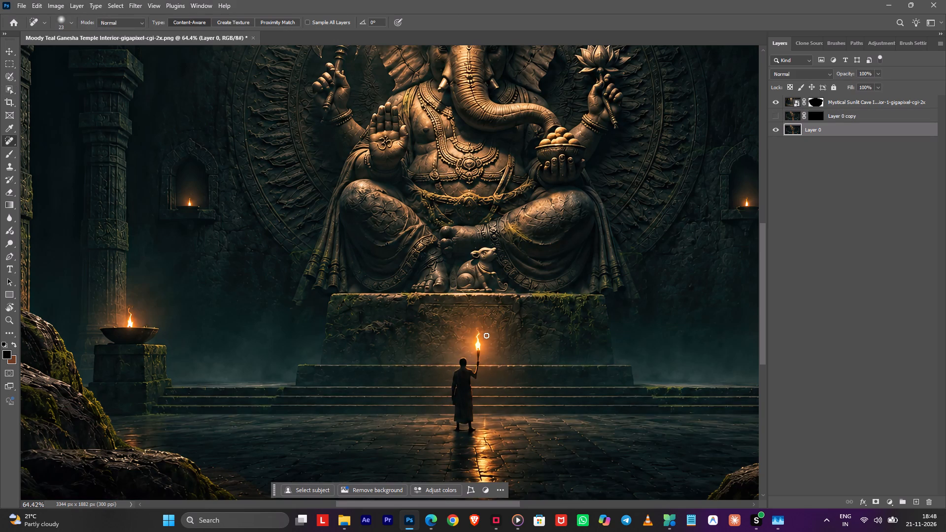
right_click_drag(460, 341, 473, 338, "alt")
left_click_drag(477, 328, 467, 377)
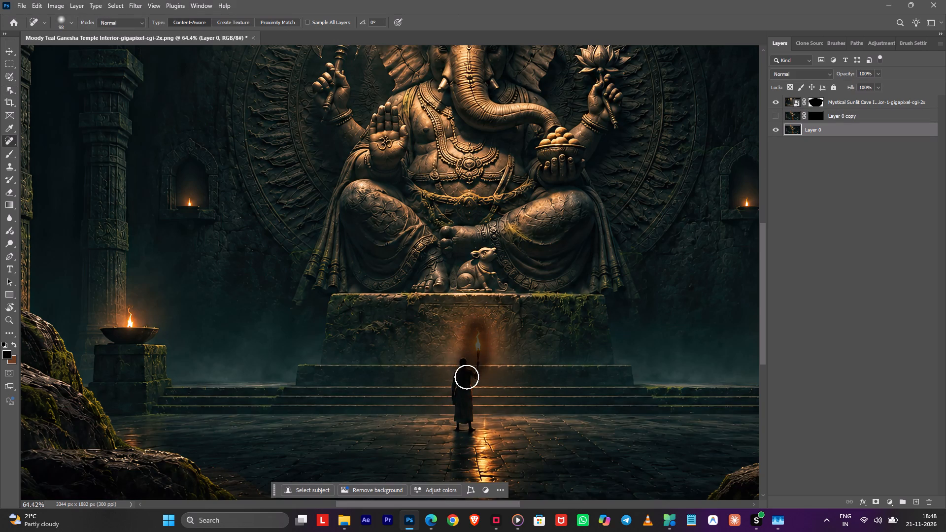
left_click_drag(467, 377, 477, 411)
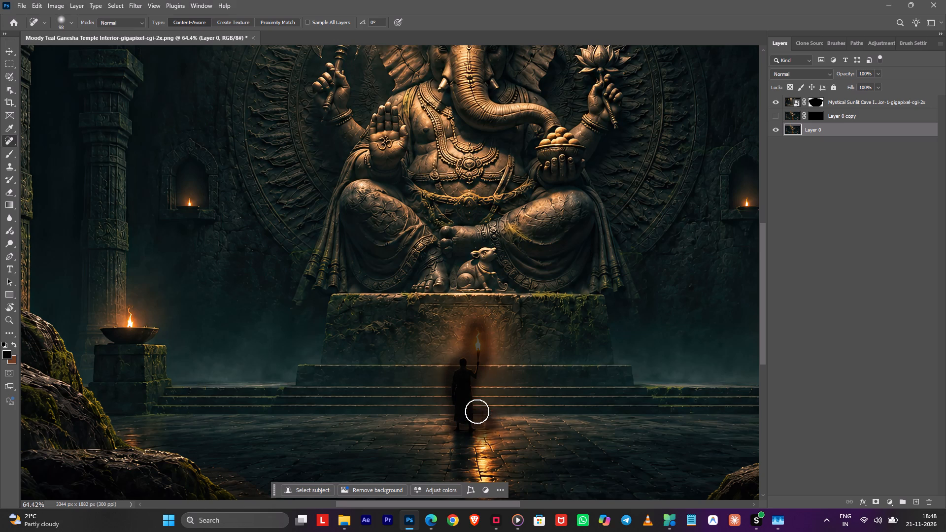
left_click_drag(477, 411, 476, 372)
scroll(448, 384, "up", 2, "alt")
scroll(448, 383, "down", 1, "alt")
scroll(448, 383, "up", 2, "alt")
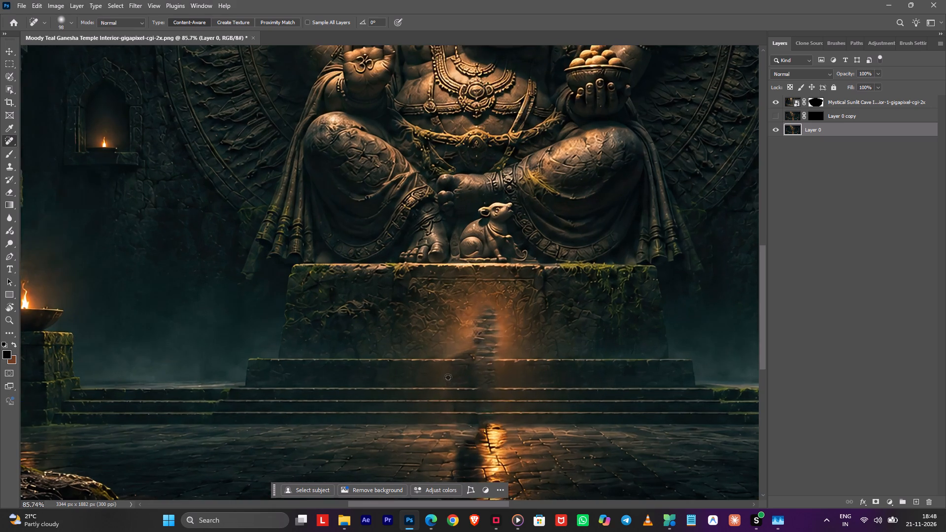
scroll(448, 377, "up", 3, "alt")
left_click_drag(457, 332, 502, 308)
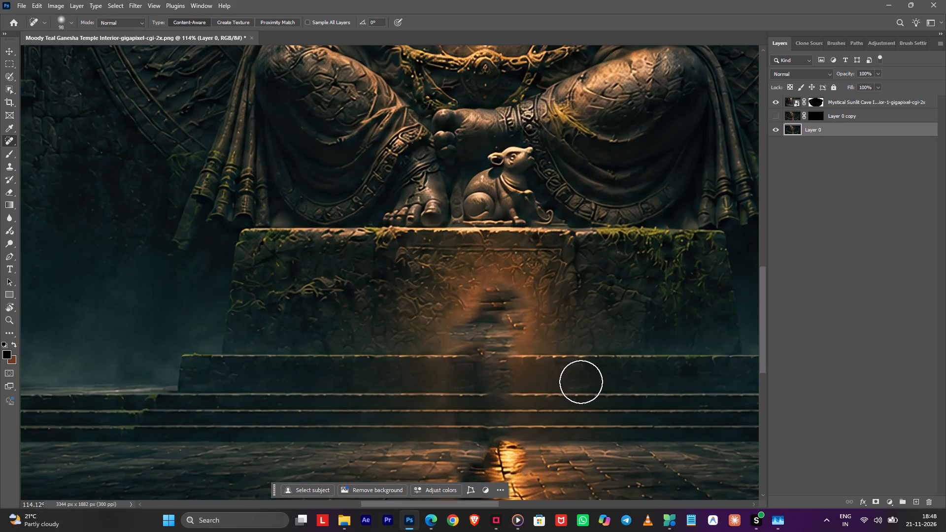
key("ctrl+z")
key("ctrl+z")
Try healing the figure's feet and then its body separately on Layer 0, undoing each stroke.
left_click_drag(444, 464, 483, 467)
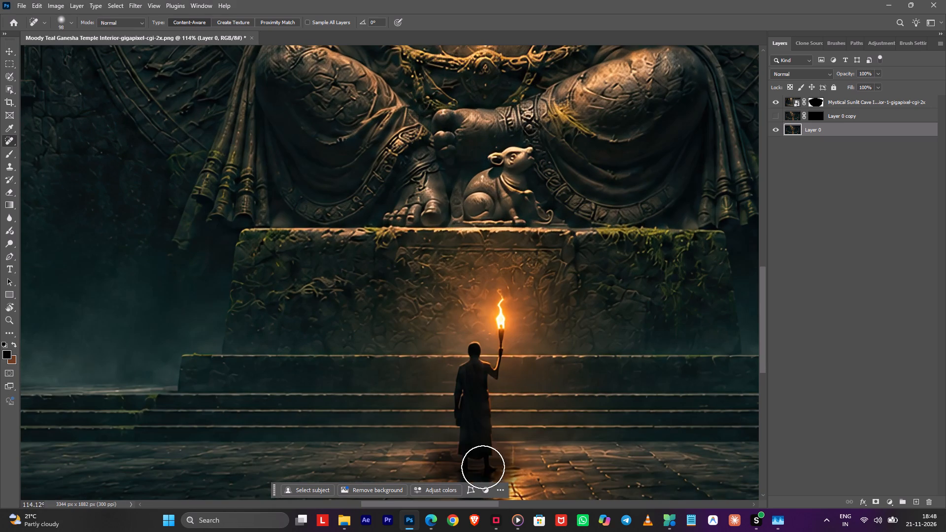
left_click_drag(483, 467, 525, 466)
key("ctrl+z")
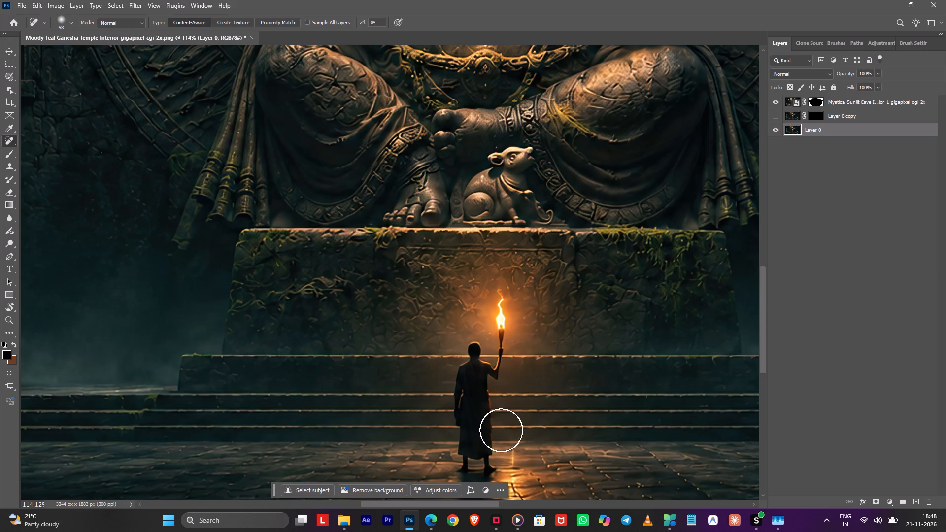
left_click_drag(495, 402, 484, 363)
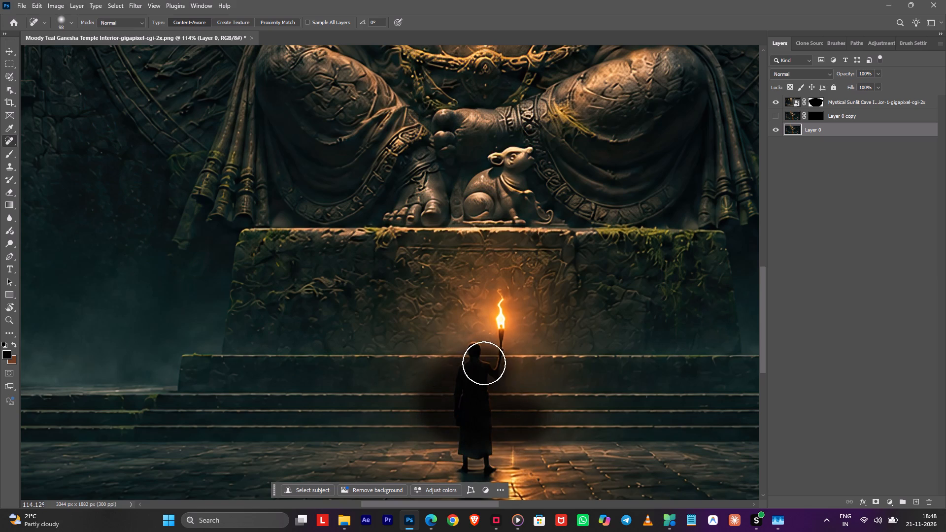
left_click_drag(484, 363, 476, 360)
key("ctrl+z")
Clone stair texture from both sides over the figure's torso on Layer 0 with a 108 px Clone Stamp.
scroll(508, 403, "up", 1, "alt")
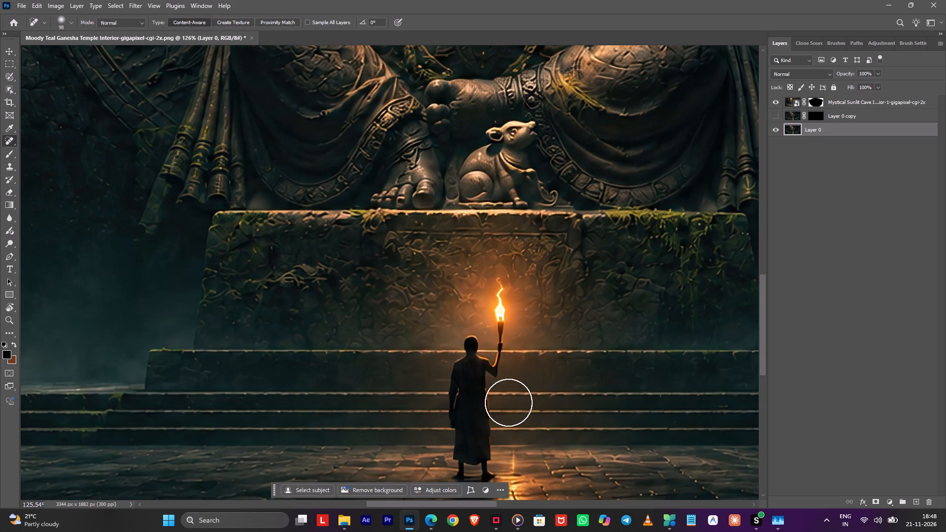
key("s")
right_click_drag(525, 395, 540, 390, "alt")
left_click(530, 397, "alt")
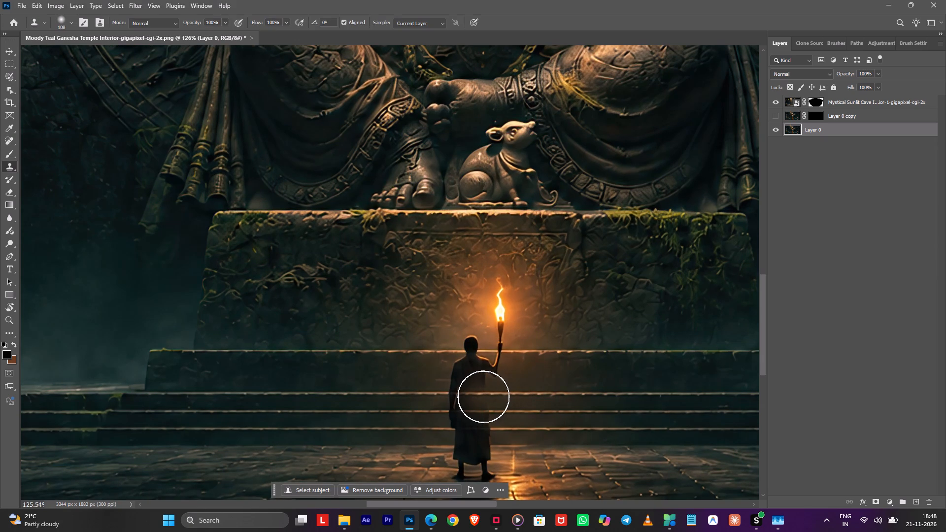
left_click_drag(483, 397, 472, 398)
left_click(376, 398, "alt")
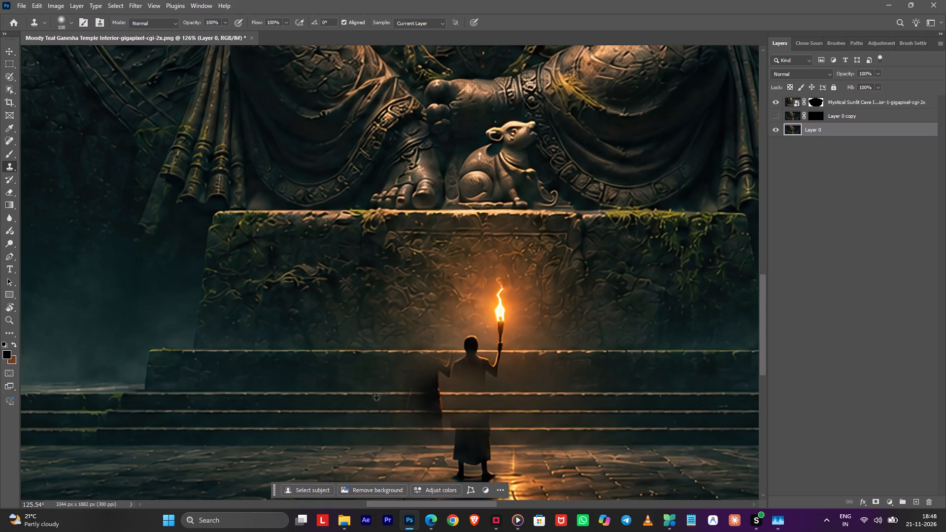
left_click_drag(403, 398, 432, 398)
left_click(501, 399, "alt")
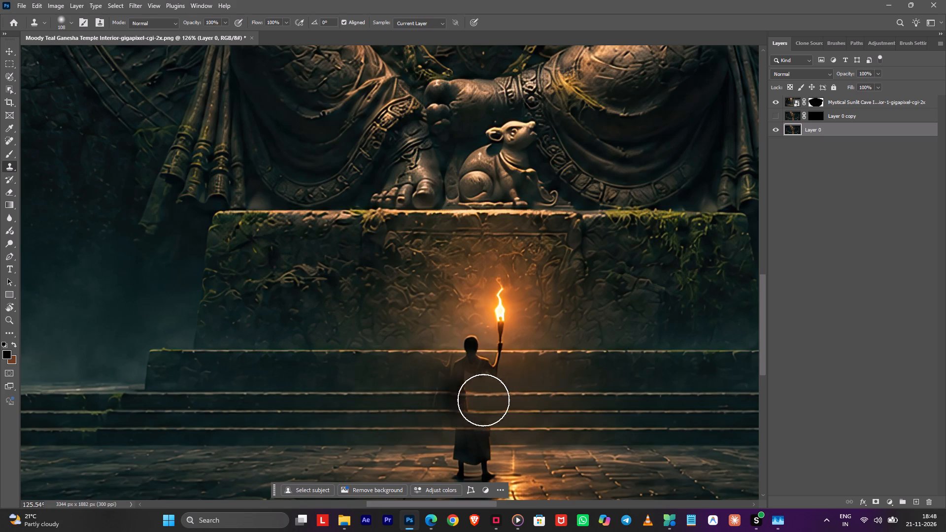
left_click(453, 397)
key("ctrl+z")
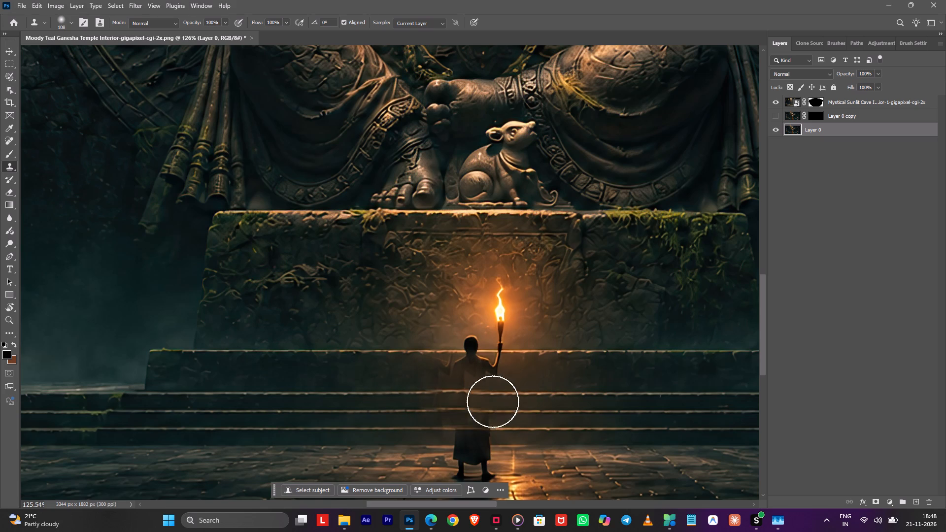
Clone the upper step's stone over the figure's raised arm, shoulders and head.
left_click(530, 366, "alt")
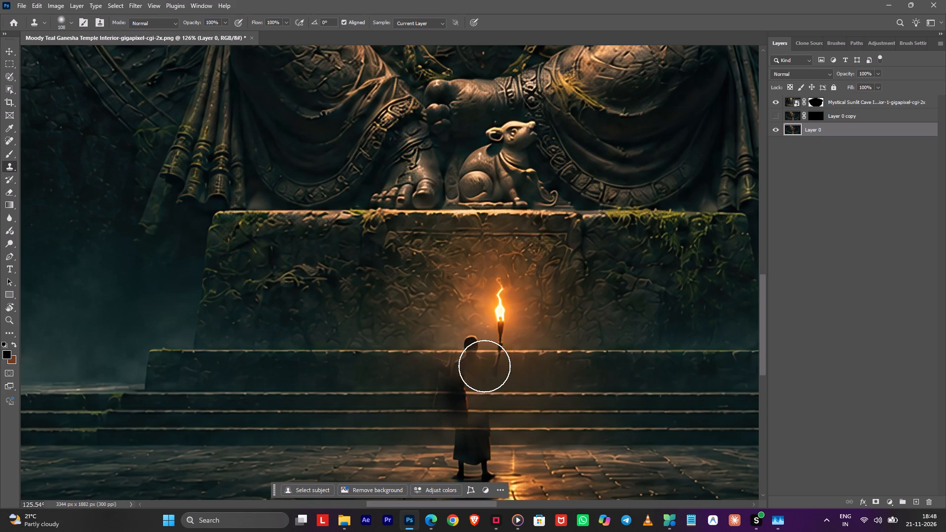
left_click_drag(485, 366, 512, 367)
left_click_drag(495, 367, 463, 368)
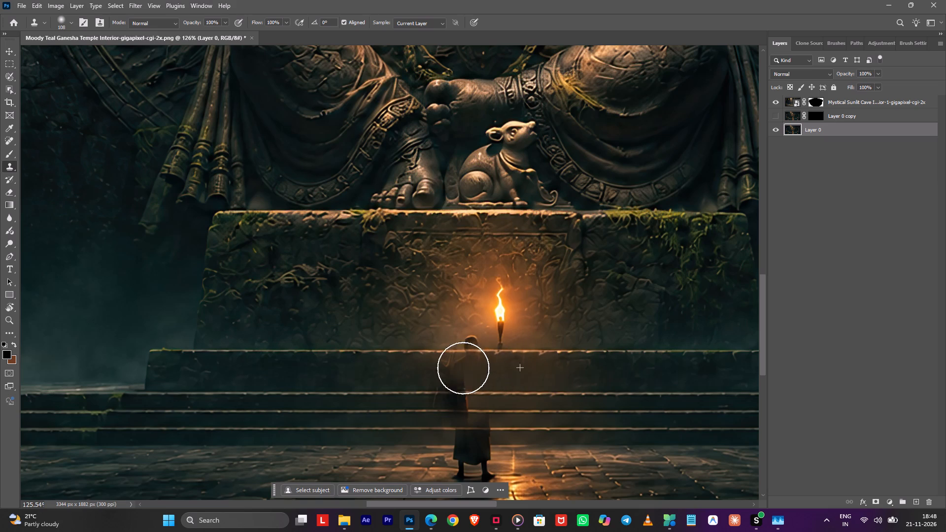
left_click_drag(463, 368, 434, 368)
left_click(379, 370, "alt")
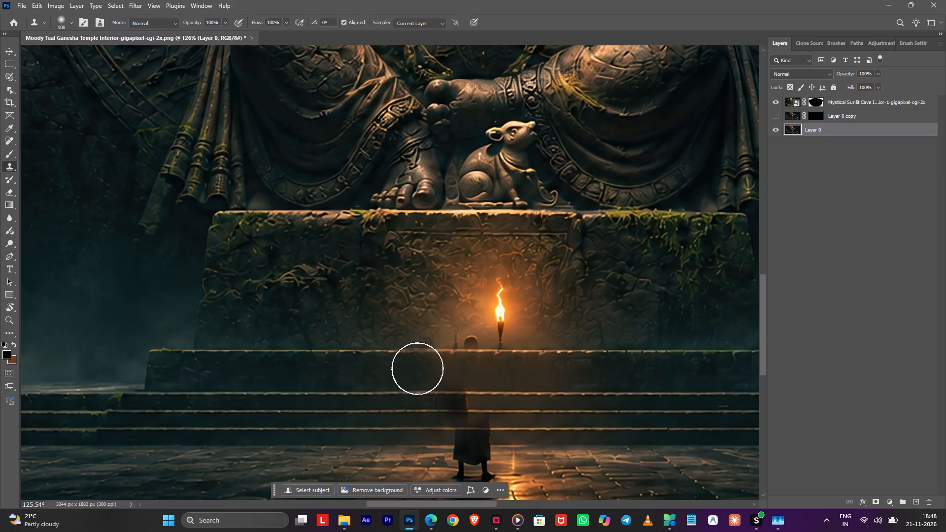
left_click_drag(417, 369, 481, 369)
left_click(472, 345)
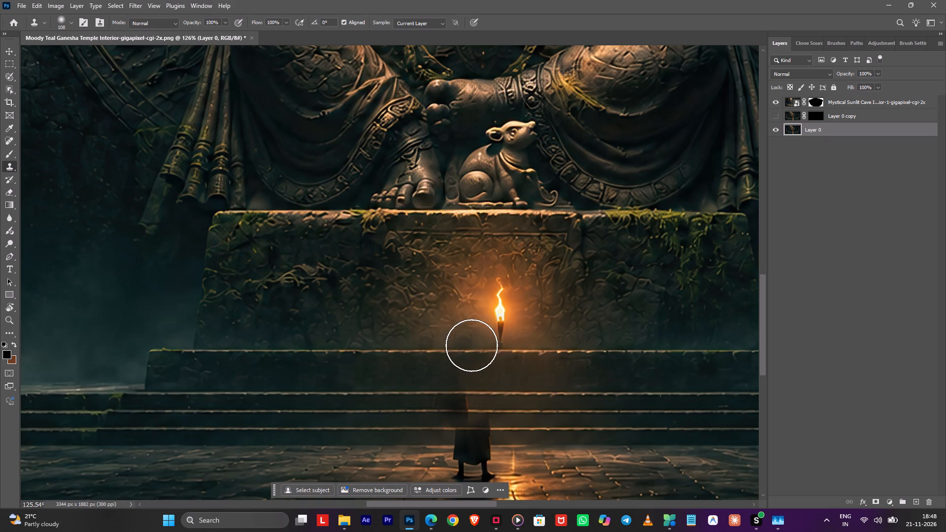
Clone the surrounding pedestal stone over the torch handle, flame and bright glow.
left_click(498, 341)
left_click_drag(500, 325, 502, 298)
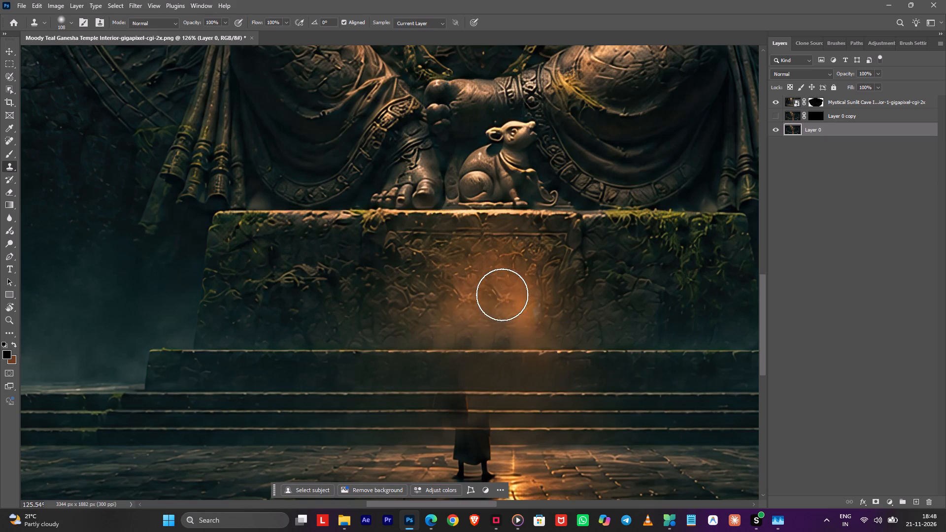
left_click(552, 283, "alt")
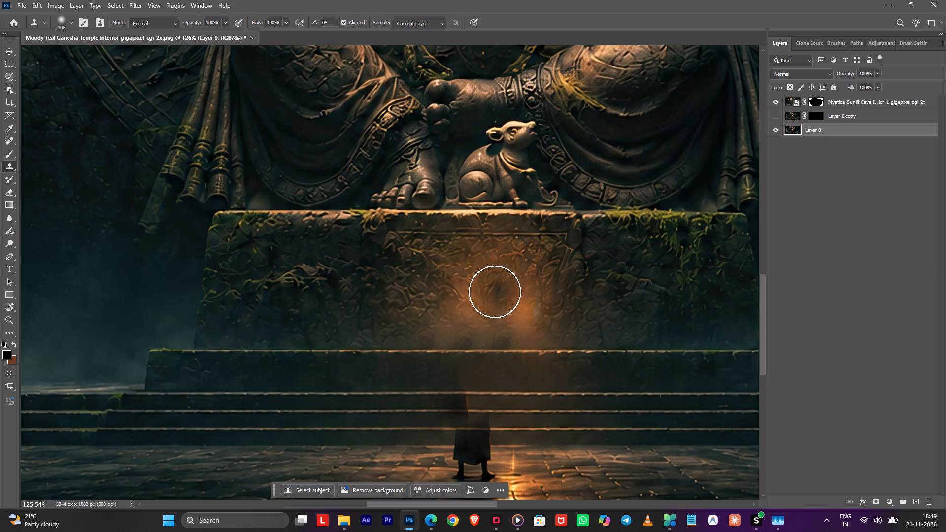
left_click(495, 292)
Clone the lit steps and floor paving over the figure's lower robe and feet.
left_click(531, 430, "alt")
left_click(491, 429)
left_click_drag(462, 431, 497, 430)
key("space")
left_click_drag(515, 433, 536, 362)
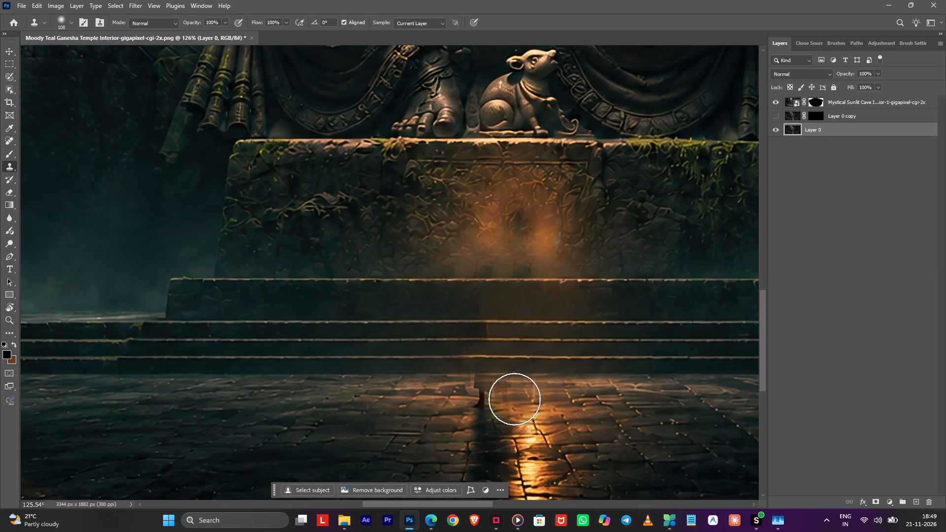
left_click(514, 399)
key("ctrl+z")
left_click(441, 406, "alt")
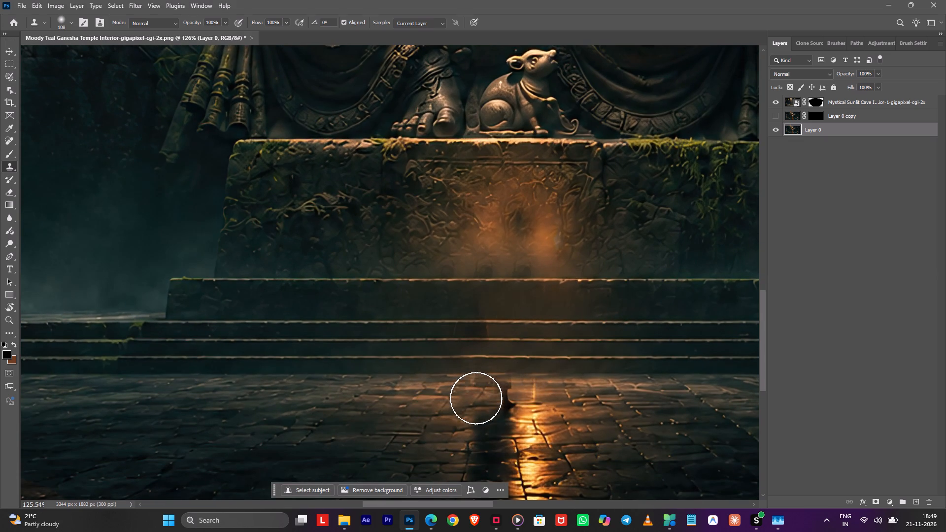
left_click(477, 398)
left_click(508, 395)
left_click(540, 395)
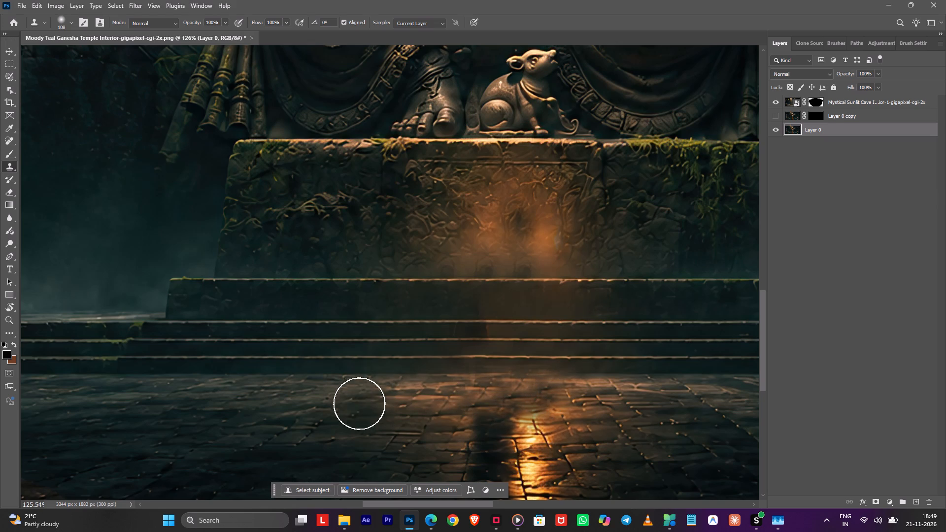
Clone clean step edges over the dark seam in the stairs where the figure stood, on Layer 0.
left_click(429, 329, "alt")
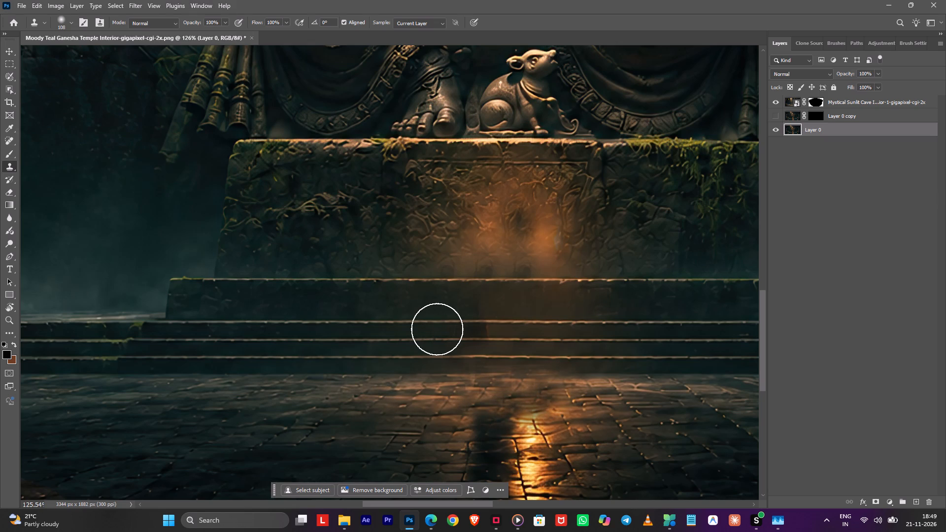
left_click(439, 328)
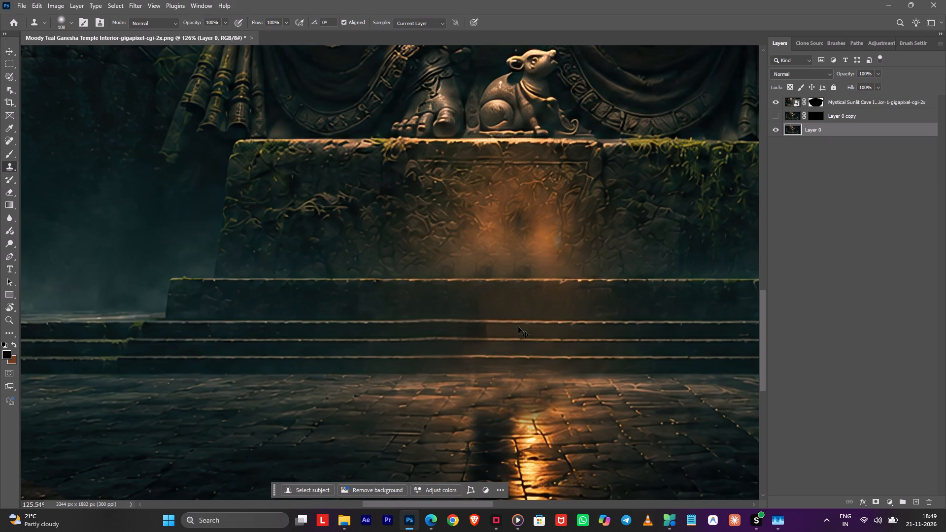
key("ctrl+z")
left_click(439, 333, "alt")
left_click(454, 333)
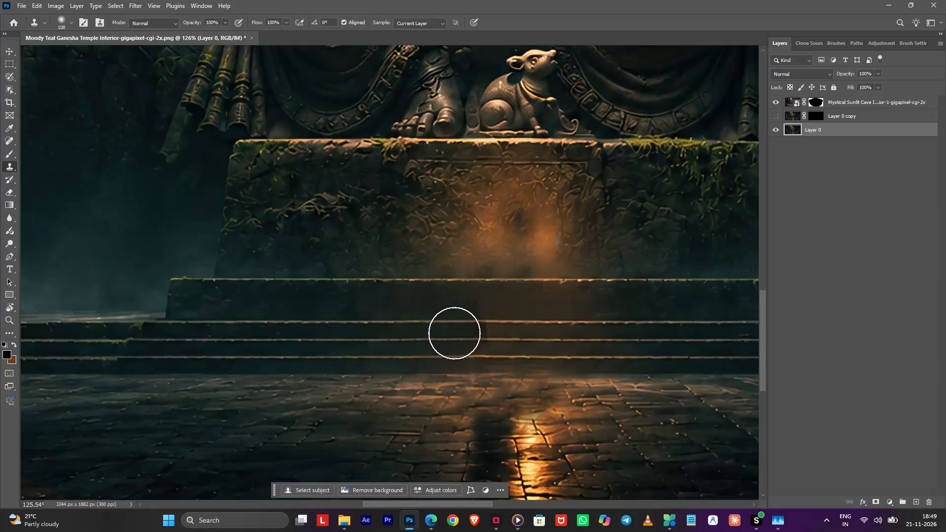
left_click(480, 332)
Clone nearby lit paving over the floor at the upper end of the torch reflection.
scroll(513, 307, "up", 1, "alt")
scroll(513, 307, "down", 5, "alt")
scroll(519, 306, "up", 1, "alt")
scroll(519, 306, "down", 5, "alt")
scroll(521, 323, "up", 9, "alt")
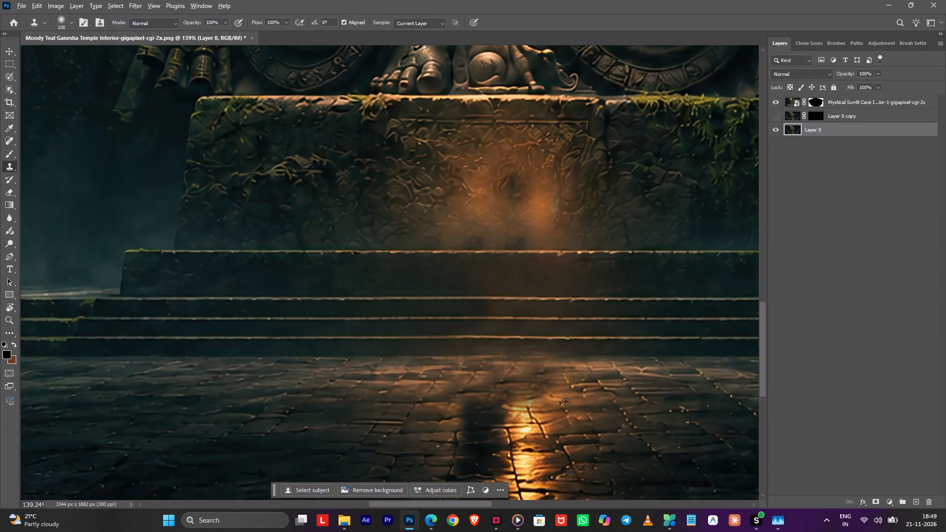
left_click(564, 396, "alt")
left_click(535, 386)
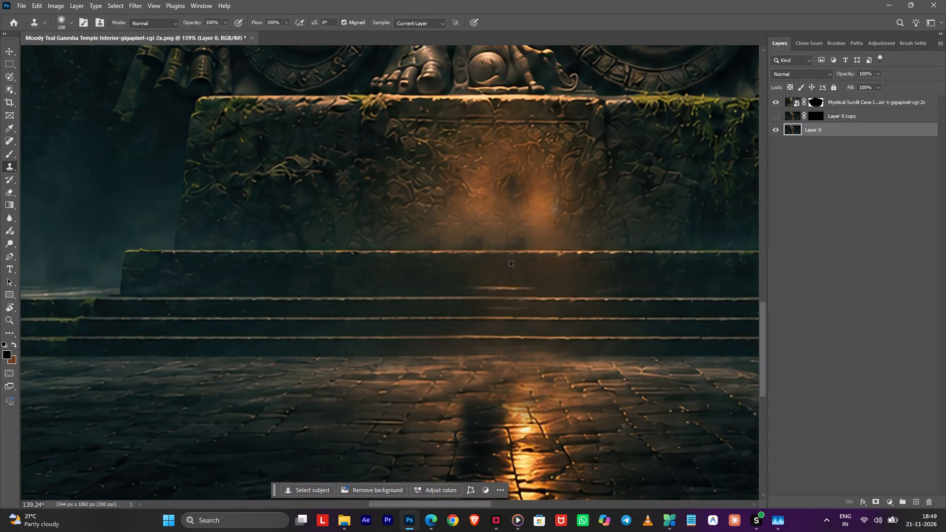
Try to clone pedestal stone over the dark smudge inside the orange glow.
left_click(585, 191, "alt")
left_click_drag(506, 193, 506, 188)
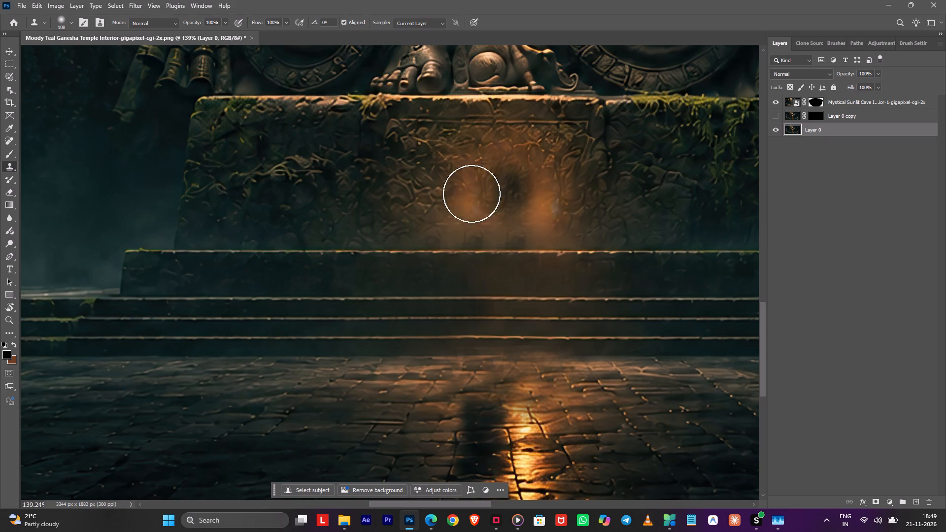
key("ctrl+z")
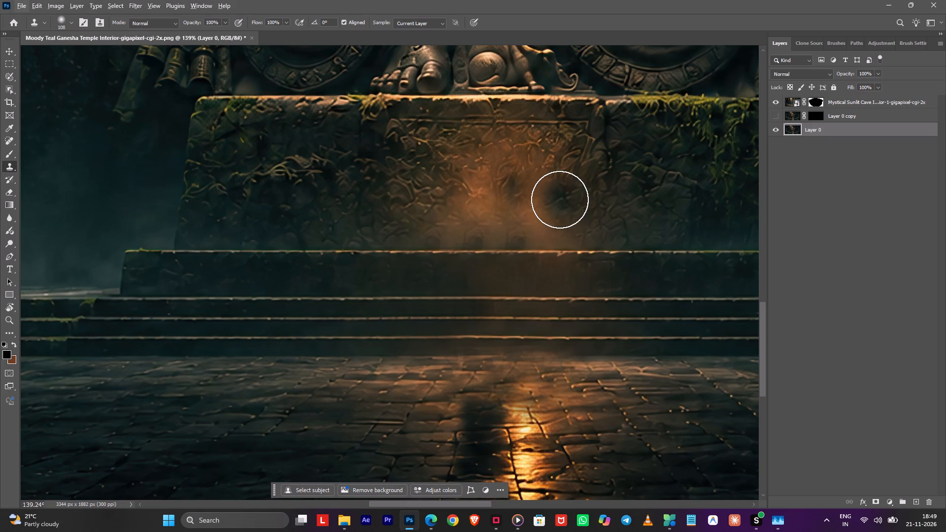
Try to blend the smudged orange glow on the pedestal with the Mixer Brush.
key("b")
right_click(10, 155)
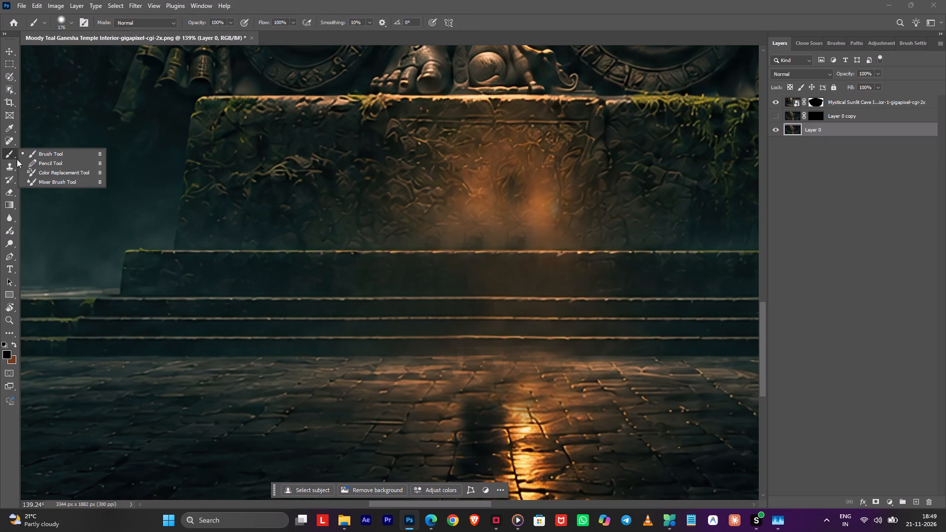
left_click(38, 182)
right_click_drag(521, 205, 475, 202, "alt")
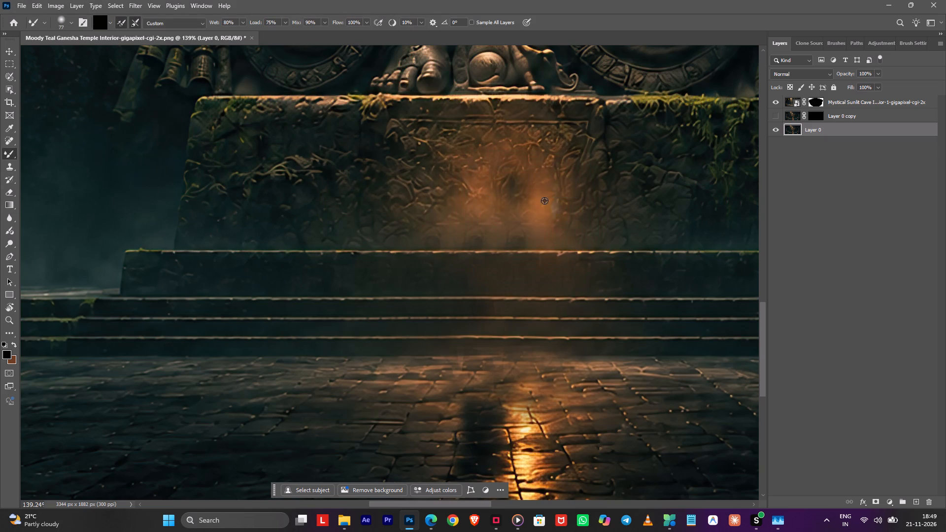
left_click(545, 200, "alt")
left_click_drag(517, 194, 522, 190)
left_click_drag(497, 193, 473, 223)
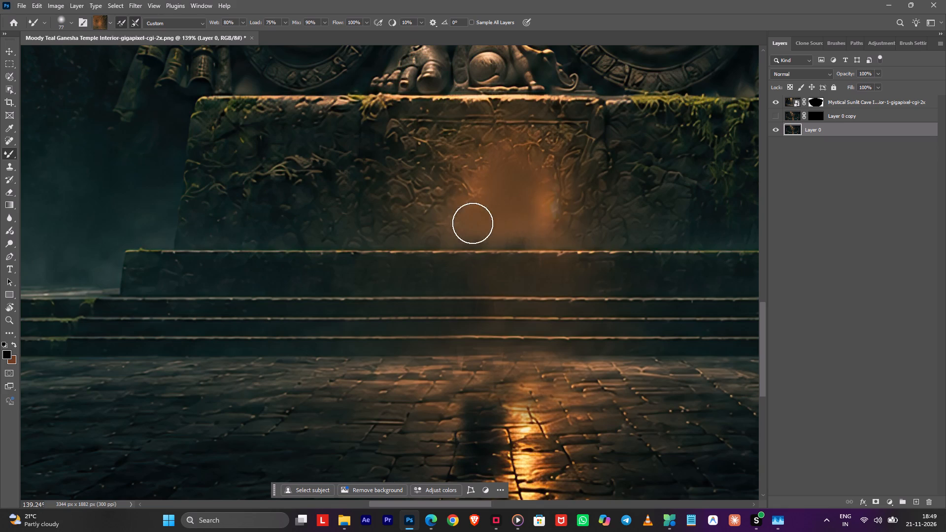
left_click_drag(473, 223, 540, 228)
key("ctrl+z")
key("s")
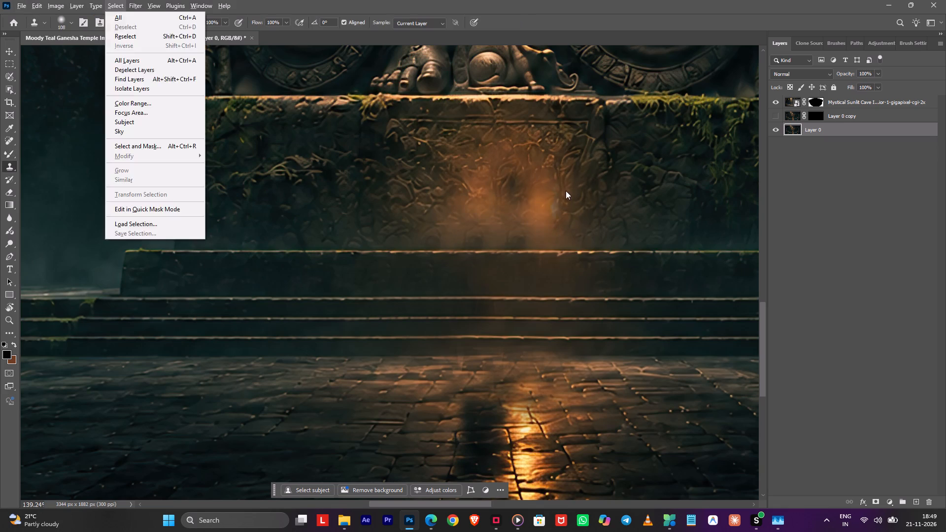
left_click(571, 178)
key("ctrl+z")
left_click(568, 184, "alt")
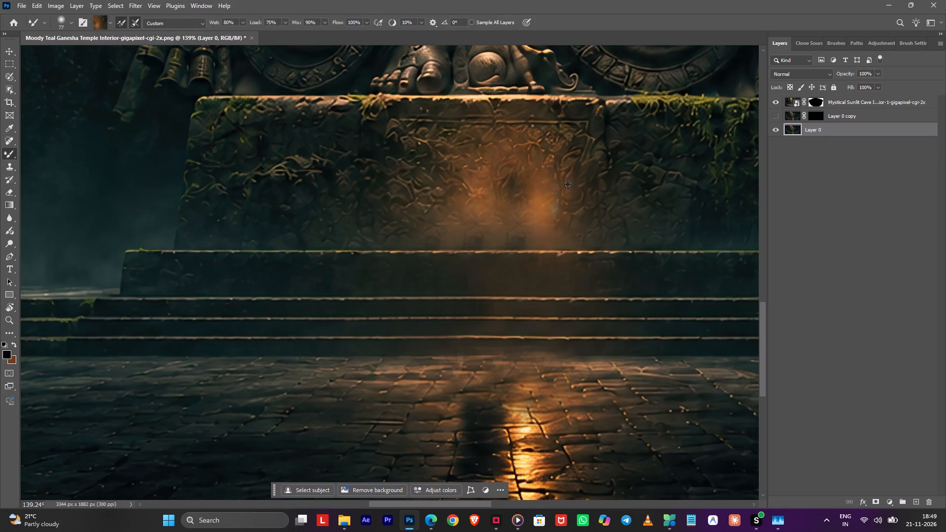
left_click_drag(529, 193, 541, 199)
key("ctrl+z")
Clone the neighbouring carved stone over the bright orange patches and dark smudge on the pedestal with the Clone Stamp.
key("s")
left_click(575, 228, "alt")
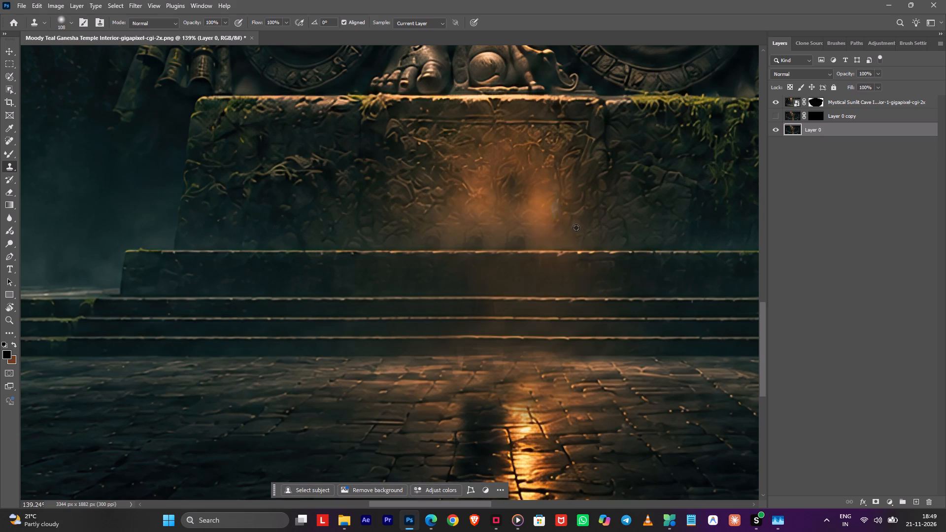
left_click(541, 222)
key("ctrl+z")
left_click(581, 224, "alt")
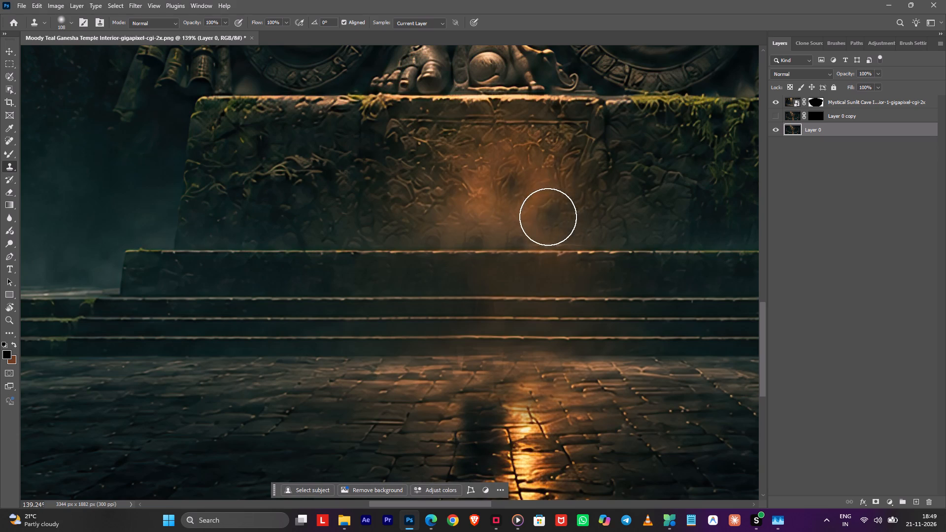
left_click(544, 218)
left_click(544, 195)
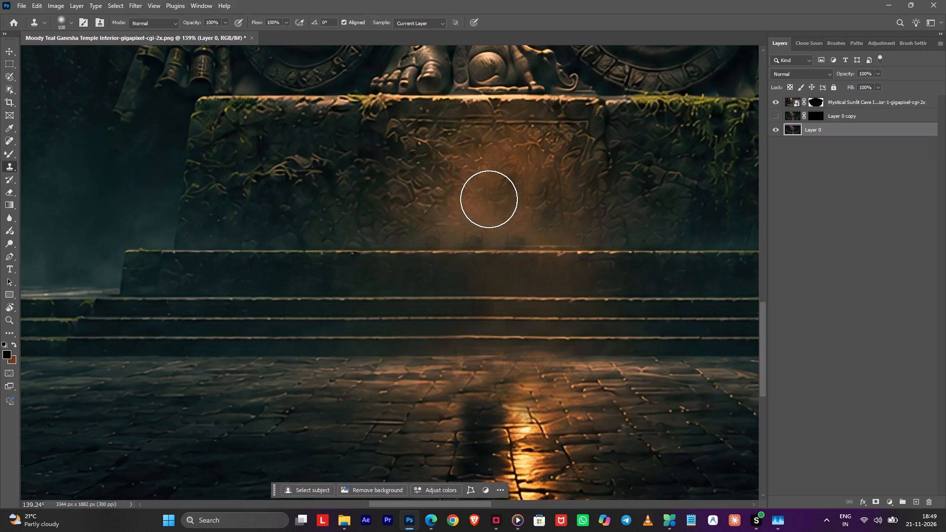
left_click(490, 199)
left_click_drag(521, 174, 543, 202)
Clone the torch reflection and the figure's shadow on the paving upward toward the lowest step.
scroll(658, 192, "down", 3, "alt")
scroll(658, 192, "up", 1, "alt")
scroll(658, 192, "down", 4, "alt")
scroll(659, 192, "up", 1, "alt")
scroll(659, 192, "down", 3, "alt")
scroll(627, 302, "up", 8, "alt")
scroll(627, 302, "down", 1, "alt")
scroll(627, 302, "up", 1, "alt")
left_click(532, 296, "alt")
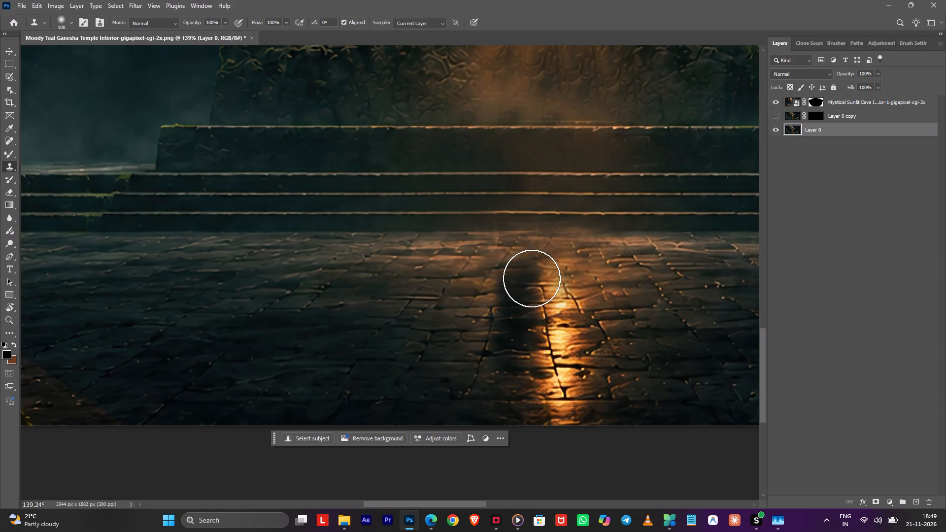
left_click(530, 280)
left_click(532, 269)
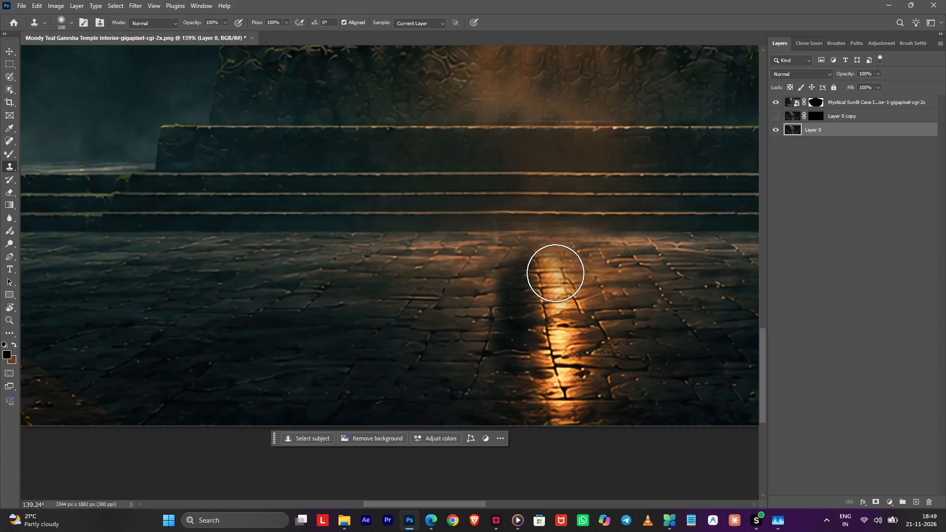
left_click(559, 275)
left_click(521, 265)
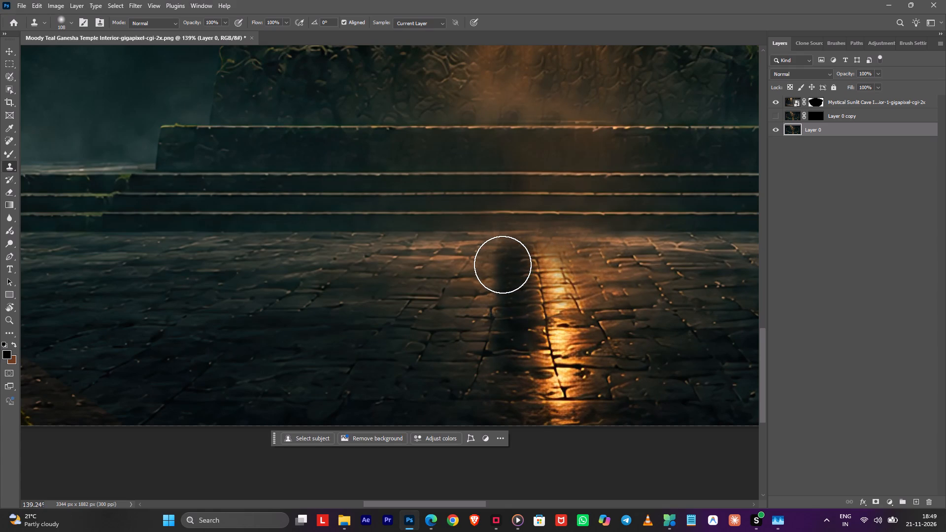
left_click(502, 265)
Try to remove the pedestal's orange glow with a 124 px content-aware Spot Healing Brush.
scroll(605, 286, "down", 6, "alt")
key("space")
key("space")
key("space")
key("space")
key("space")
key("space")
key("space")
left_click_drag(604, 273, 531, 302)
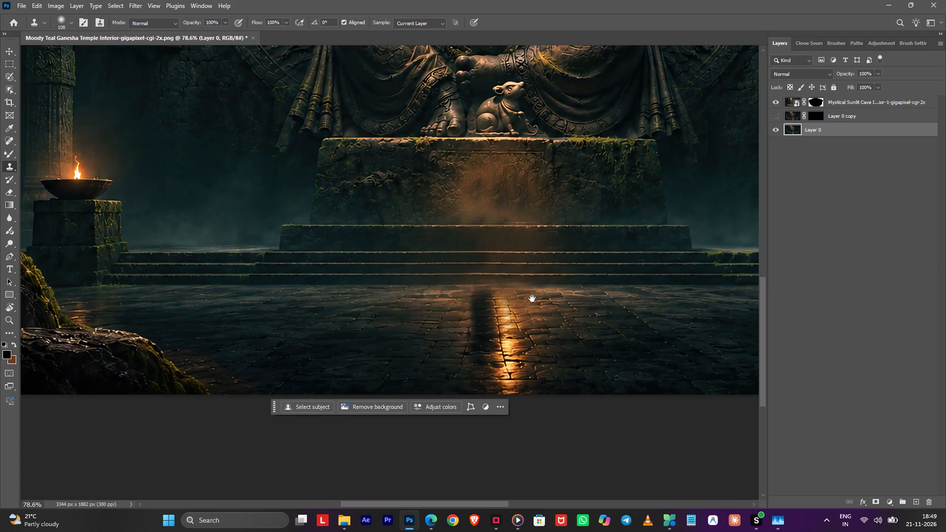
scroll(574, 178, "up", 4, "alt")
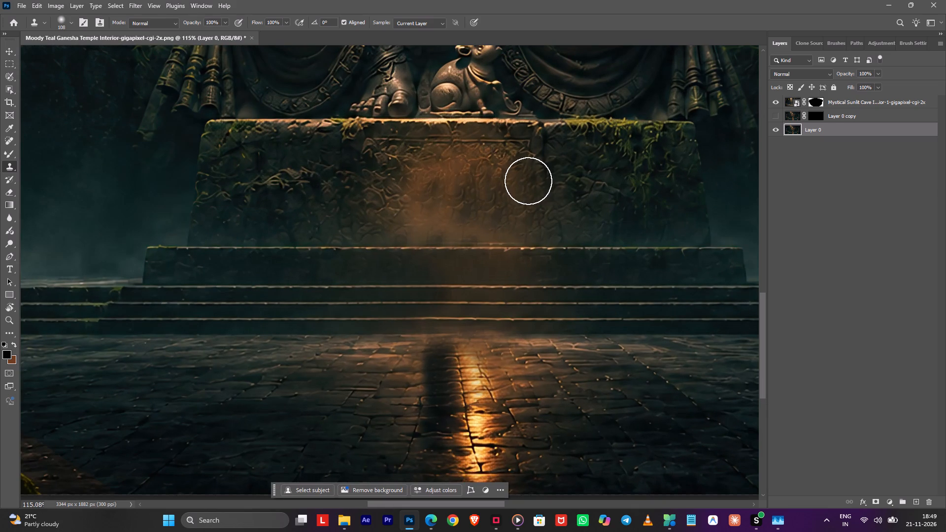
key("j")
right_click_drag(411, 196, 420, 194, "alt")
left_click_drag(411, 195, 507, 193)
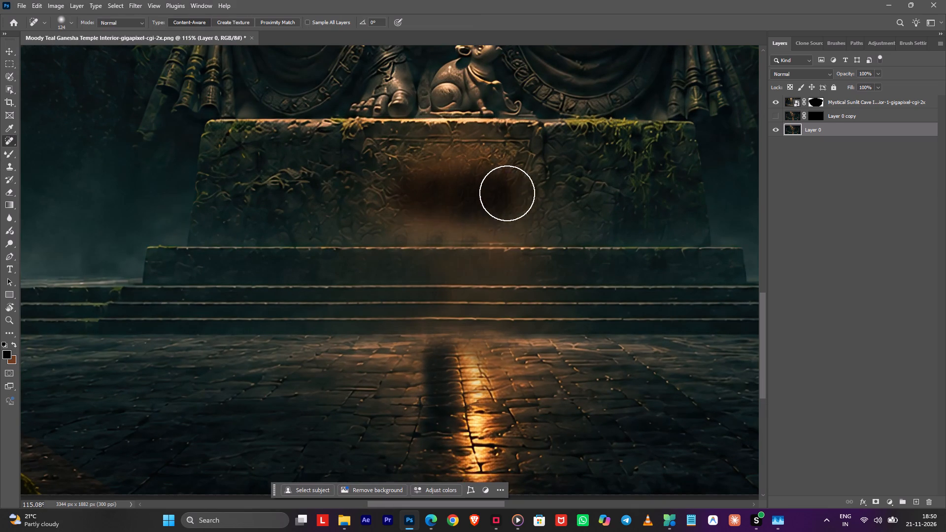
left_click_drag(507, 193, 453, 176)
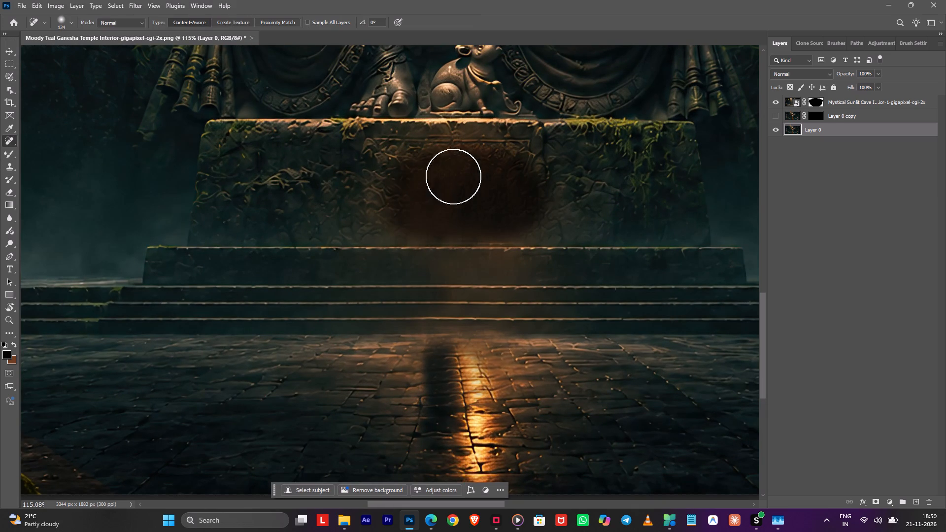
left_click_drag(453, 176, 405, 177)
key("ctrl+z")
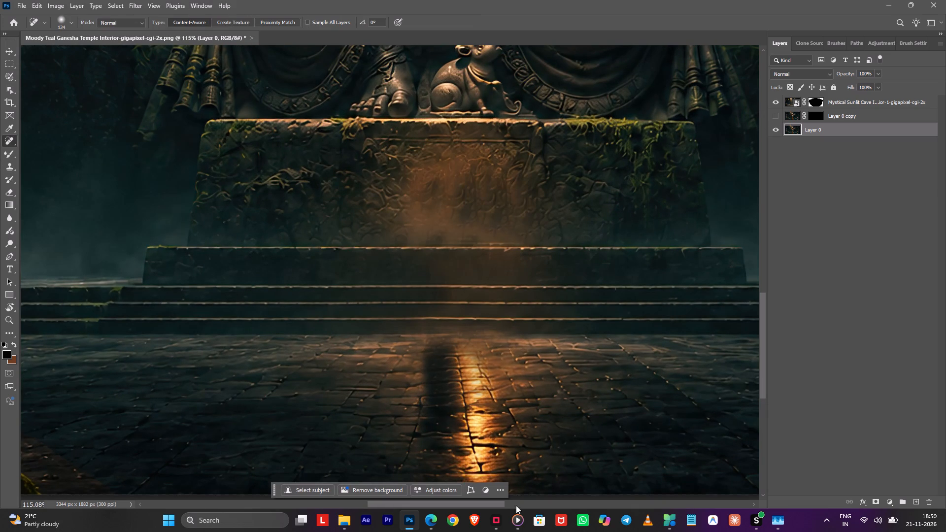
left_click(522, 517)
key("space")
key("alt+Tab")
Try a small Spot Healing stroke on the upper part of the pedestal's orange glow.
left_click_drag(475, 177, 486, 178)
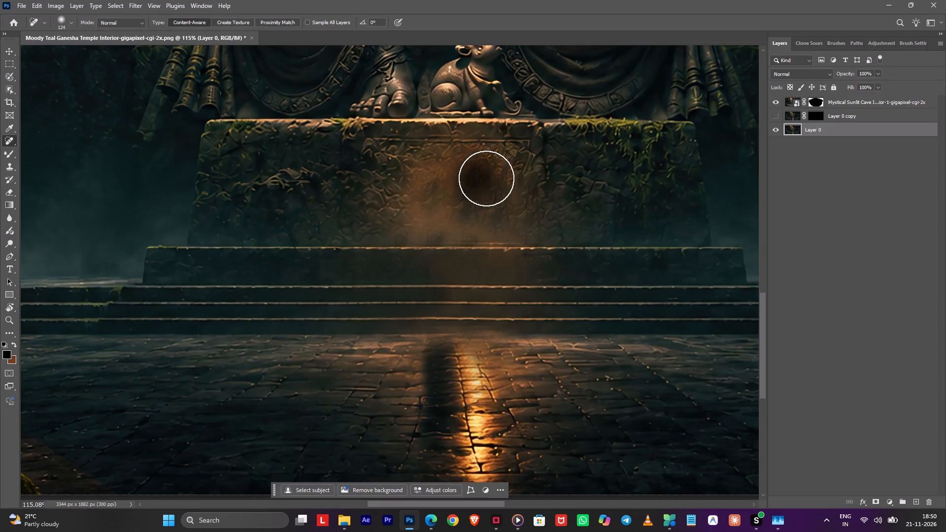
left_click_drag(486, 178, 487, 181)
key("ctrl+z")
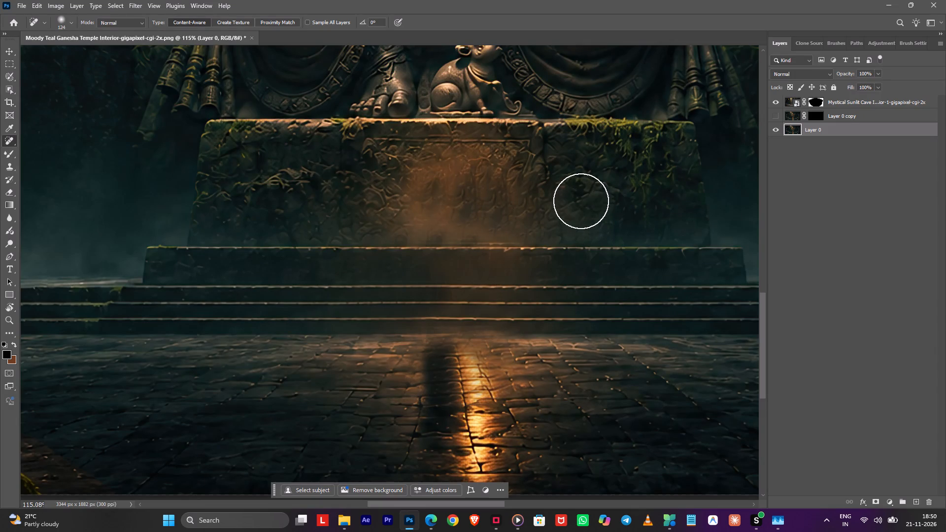
Make the masked figure layer, Layer 0 copy, visible and hide the Mystical Sunlit Cave layer.
scroll(581, 201, "down", 5, "alt")
scroll(581, 201, "up", 1, "alt")
scroll(581, 201, "down", 4, "alt")
left_click(773, 111)
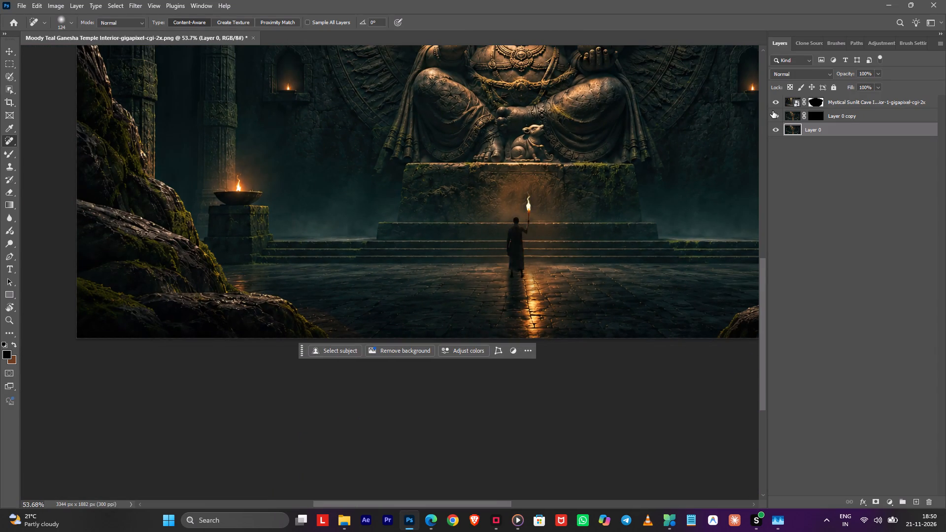
double_click(773, 111)
scroll(546, 229, "up", 4, "alt")
scroll(547, 227, "down", 4, "alt")
key("space")
key("space")
left_click_drag(602, 151, 541, 274)
scroll(545, 262, "down", 2, "alt")
scroll(545, 262, "up", 1, "alt")
scroll(545, 262, "down", 2, "alt")
left_click(776, 101)
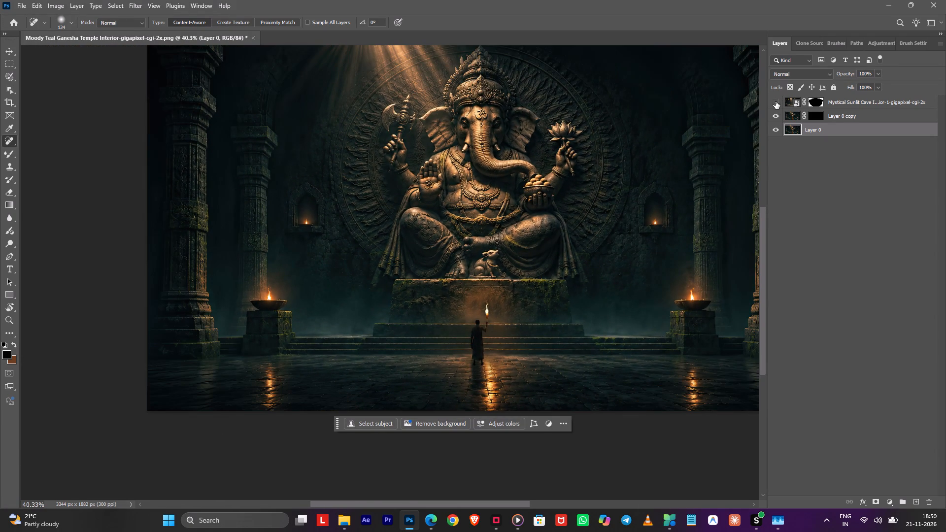
Duplicate the retouched Layer 0 and hide the original.
left_click(838, 117)
left_click(826, 127)
key("ctrl+j")
key("space")
left_click_drag(594, 168, 565, 191)
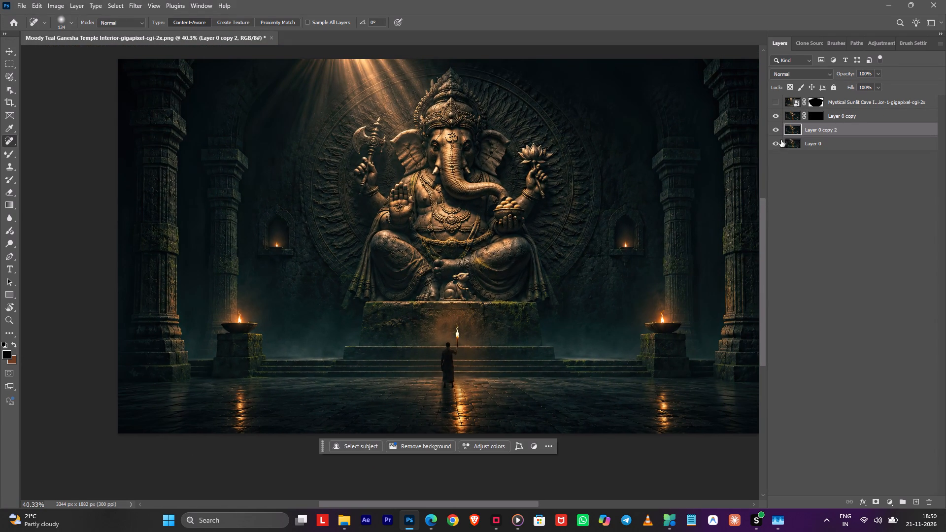
left_click(777, 142)
Lasso the foreground pillars, floor, steps and braziers with the Object Selection tool on Layer 0 copy 2.
key("shift+w")
key("space")
key("space")
left_click_drag(216, 174, 210, 206)
scroll(219, 194, "down", 3, "alt")
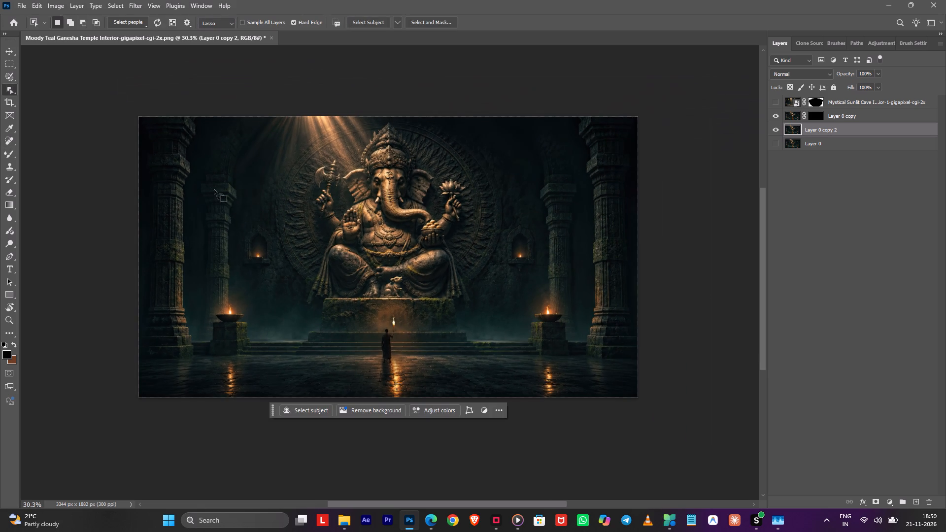
left_click_drag(200, 118, 242, 294)
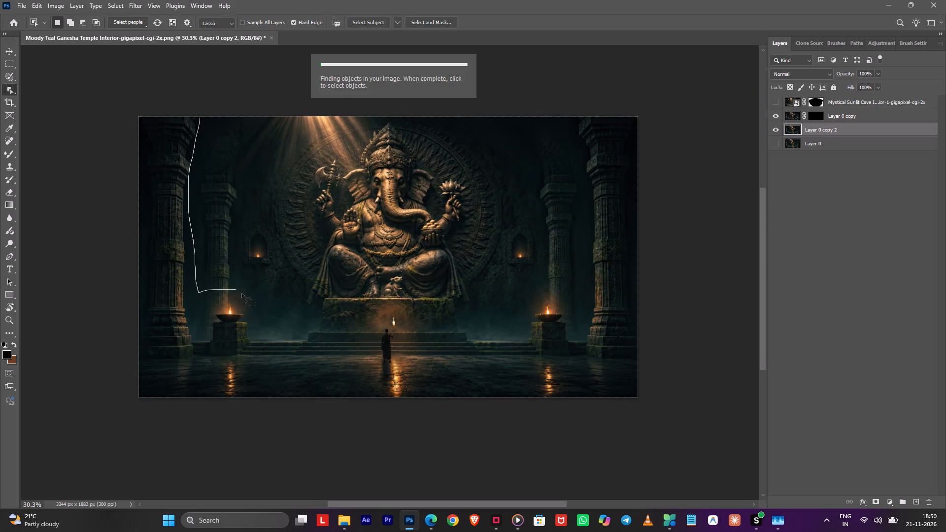
left_click_drag(242, 294, 429, 321)
left_click_drag(429, 321, 595, 115)
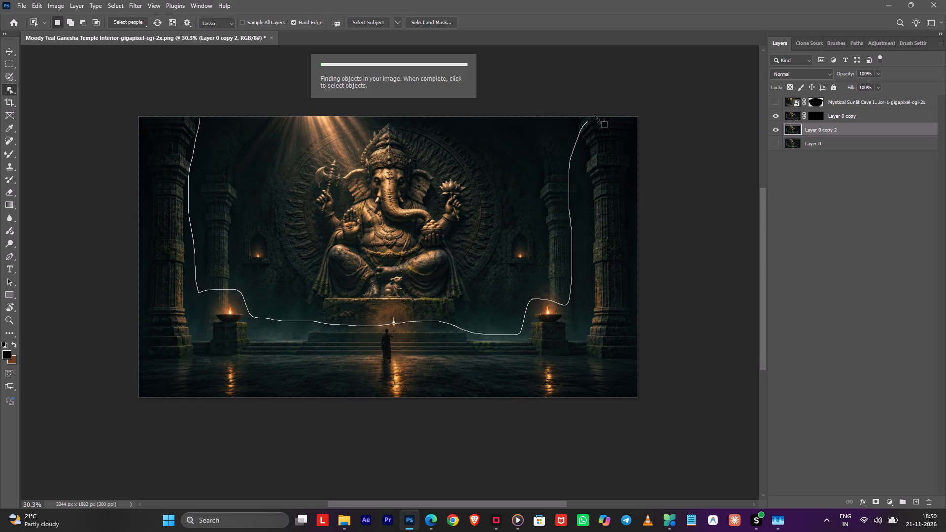
left_click_drag(595, 115, 31, 52)
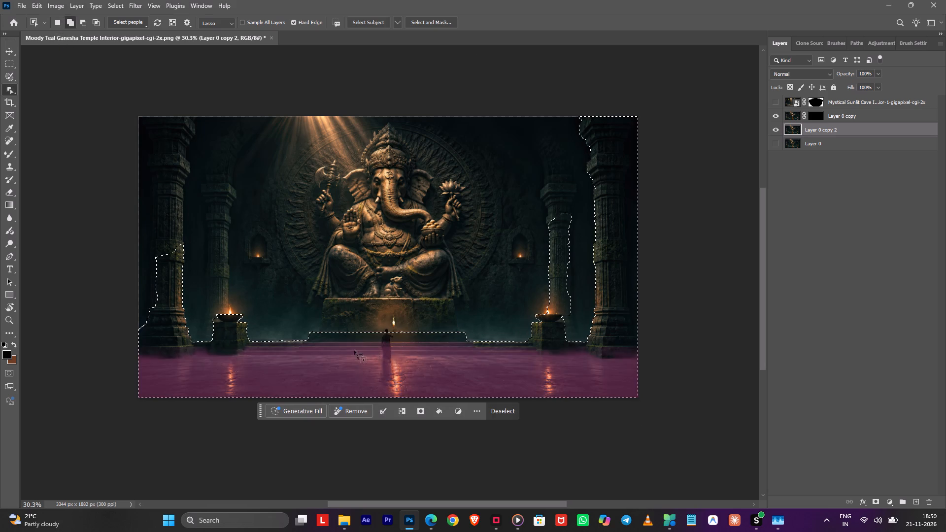
Add the left foreground pillar and the dark strip along the image's left edge to the selection.
left_click_drag(138, 329, 179, 108, "shift")
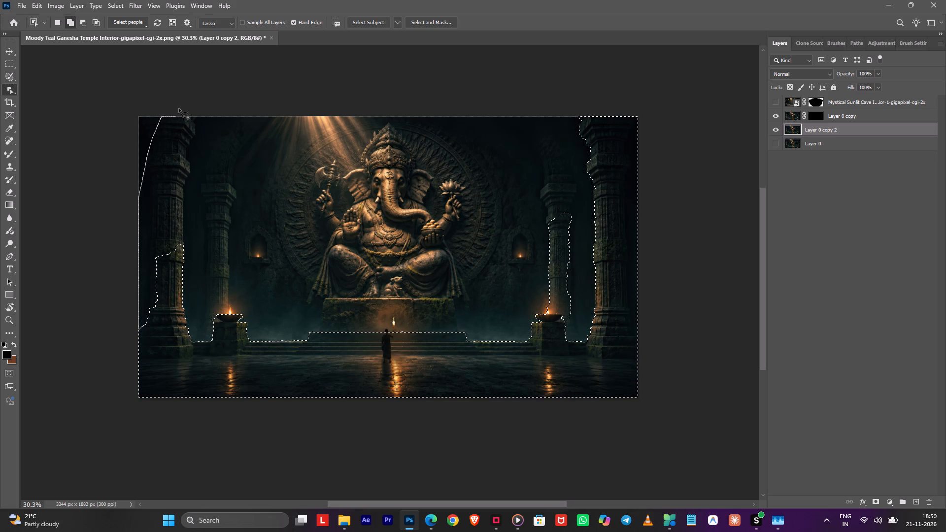
left_click_drag(179, 108, 180, 294, "shift")
left_click_drag(159, 331, 203, 90, "shift")
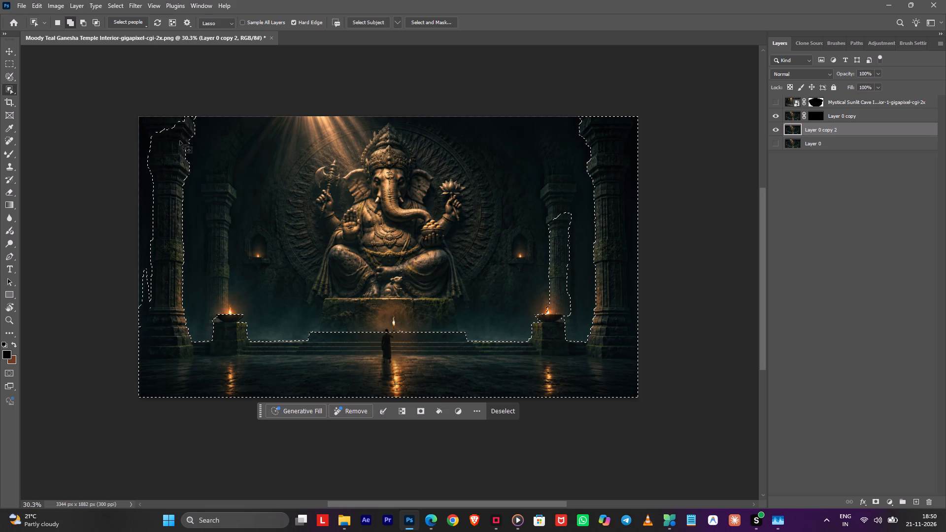
left_click_drag(158, 107, 179, 176, "shift")
key("shift+w")
left_click_drag(144, 154, 143, 161, "shift")
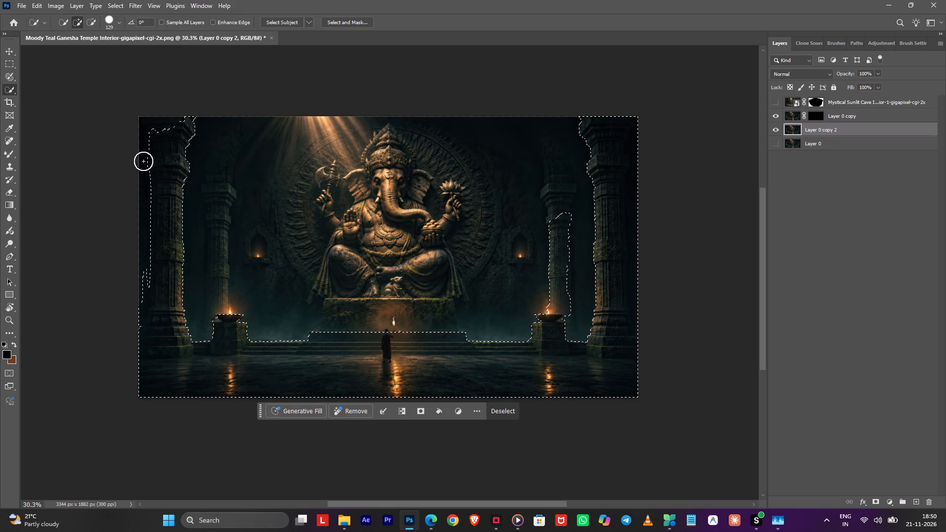
left_click_drag(143, 161, 137, 309, "shift")
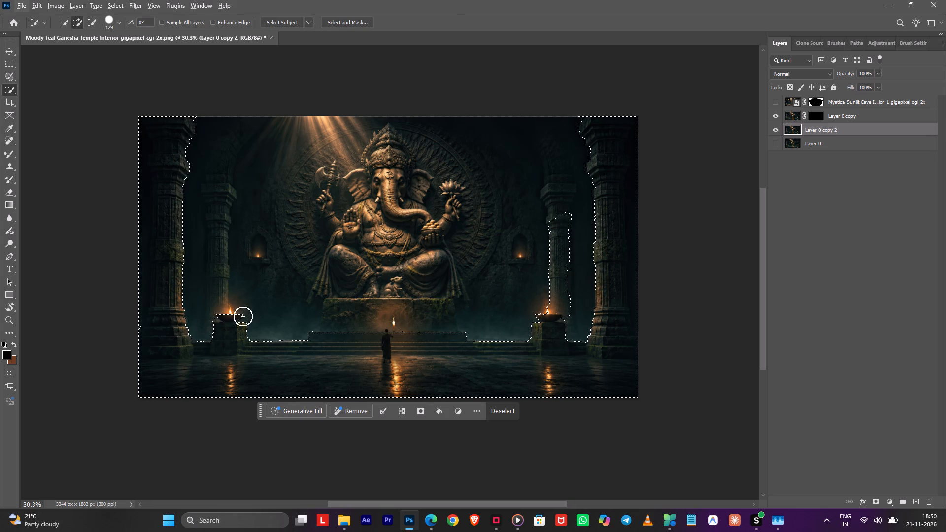
Subtract the background pillar behind the right brazier from the selection with Quick Selection.
left_click_drag(549, 296, 570, 296, "alt")
left_click_drag(566, 271, 567, 191, "alt")
left_click_drag(558, 222, 554, 257, "alt")
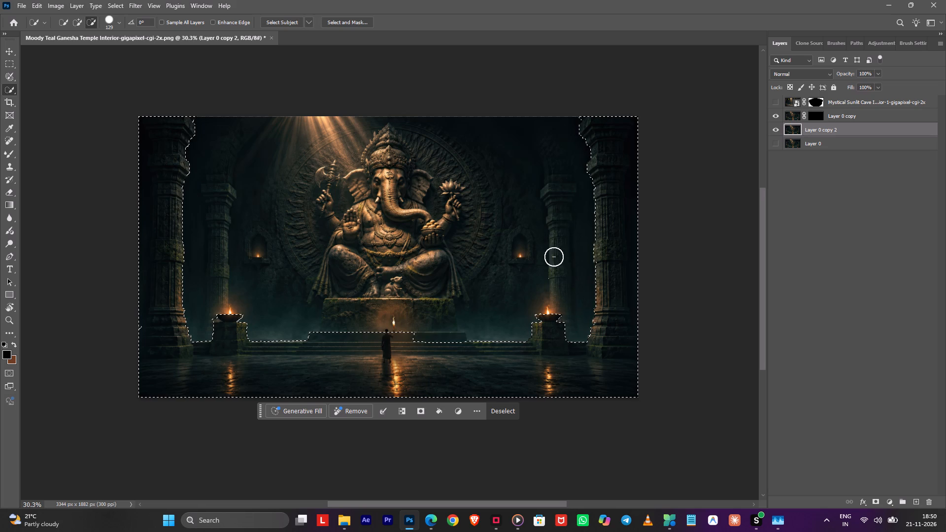
left_click_drag(554, 257, 553, 290, "alt")
Subtract the stray wall area between the left brazier's bowl and its pedestal from the selection.
scroll(235, 345, "up", 2, "alt")
scroll(235, 345, "down", 1, "alt")
scroll(235, 345, "up", 6, "alt")
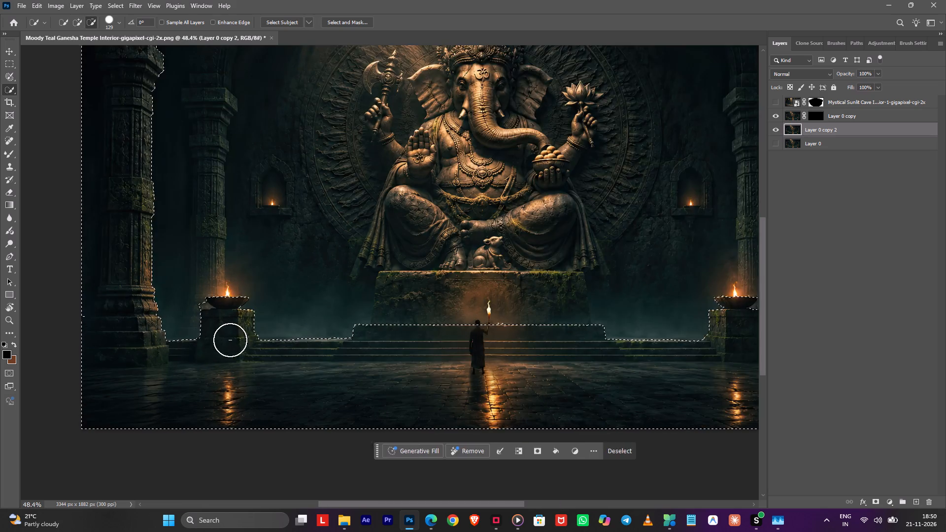
scroll(230, 340, "down", 1, "alt")
scroll(230, 340, "up", 8, "alt")
key("shift+w")
type("WWW")
left_click(178, 277, "alt")
key("ctrl+z")
key("shift+w")
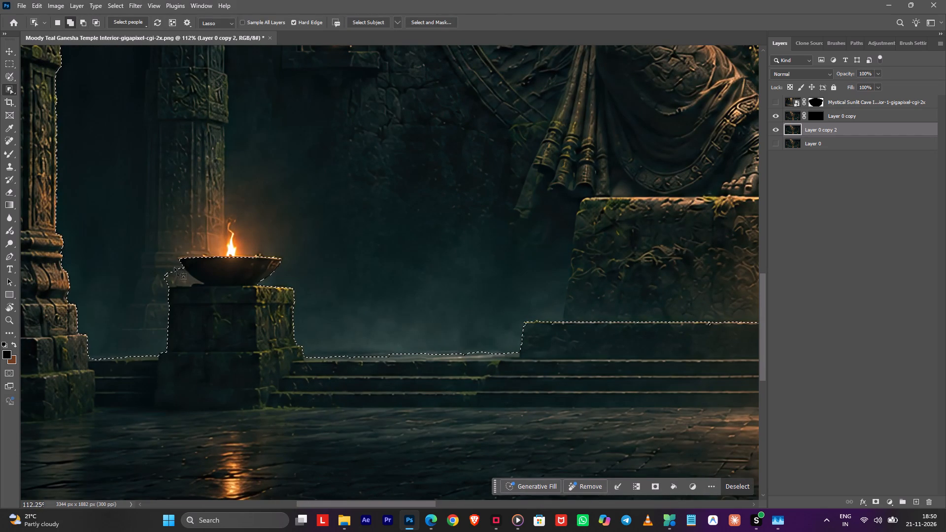
left_click_drag(171, 257, 140, 275, "alt")
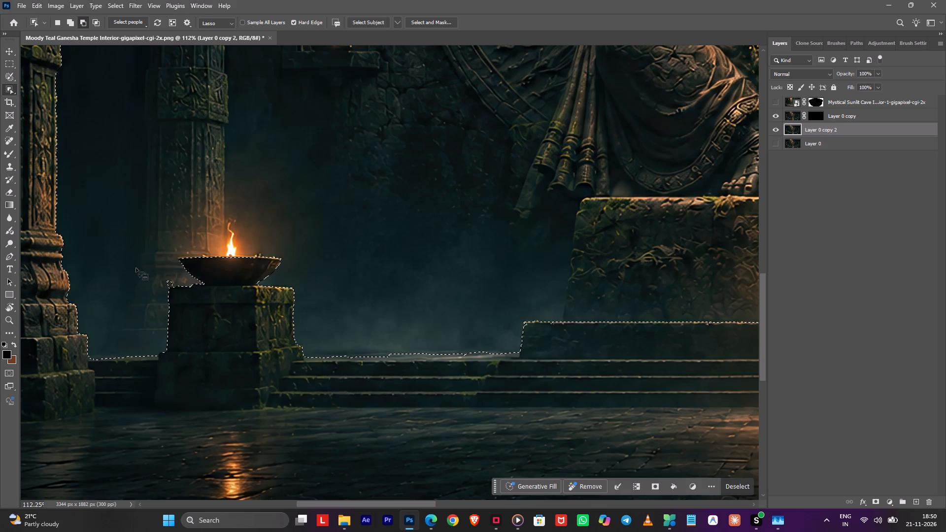
left_click_drag(180, 272, 140, 269, "alt")
left_click_drag(157, 274, 172, 290, "alt")
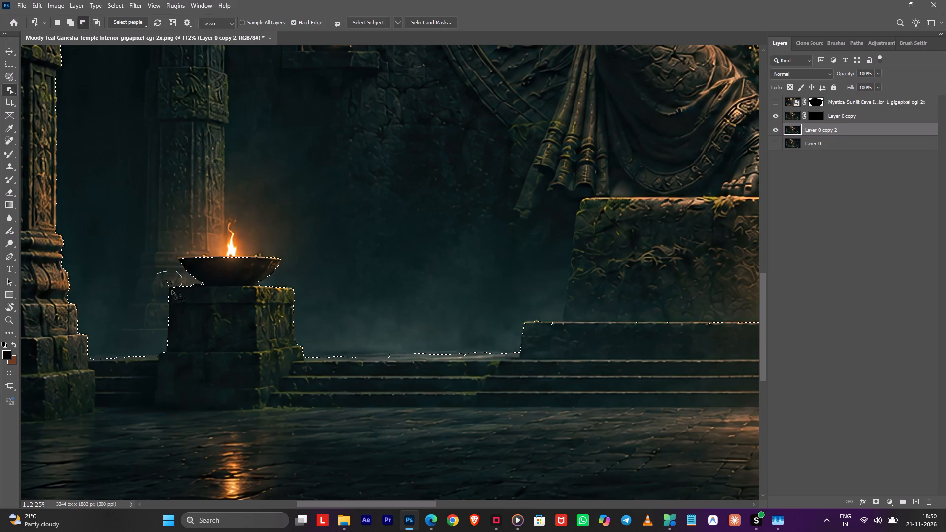
left_click_drag(172, 290, 143, 273, "alt")
Add the left brazier's flame to the selection and trim where it meets the bowl.
left_click_drag(226, 258, 225, 216, "shift")
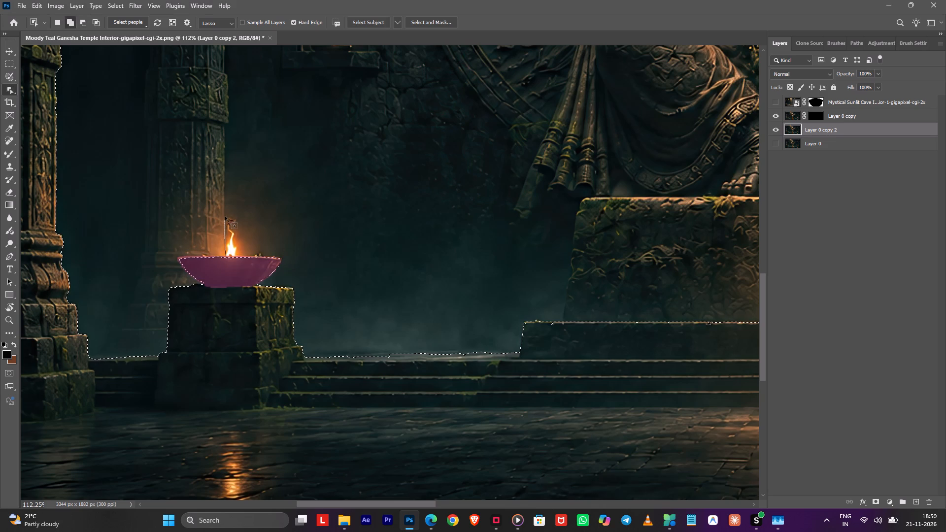
left_click_drag(225, 216, 235, 264, "shift")
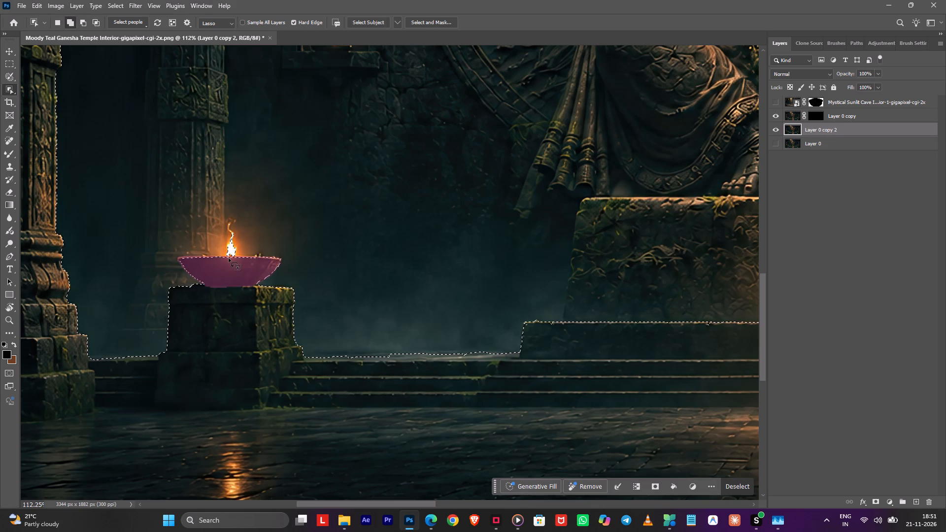
left_click(229, 258, "shift")
left_click_drag(229, 255, 231, 260, "shift")
Refine the selection around the right brazier's flame and bowl rim with the Object Selection tool.
scroll(237, 259, "down", 2, "alt")
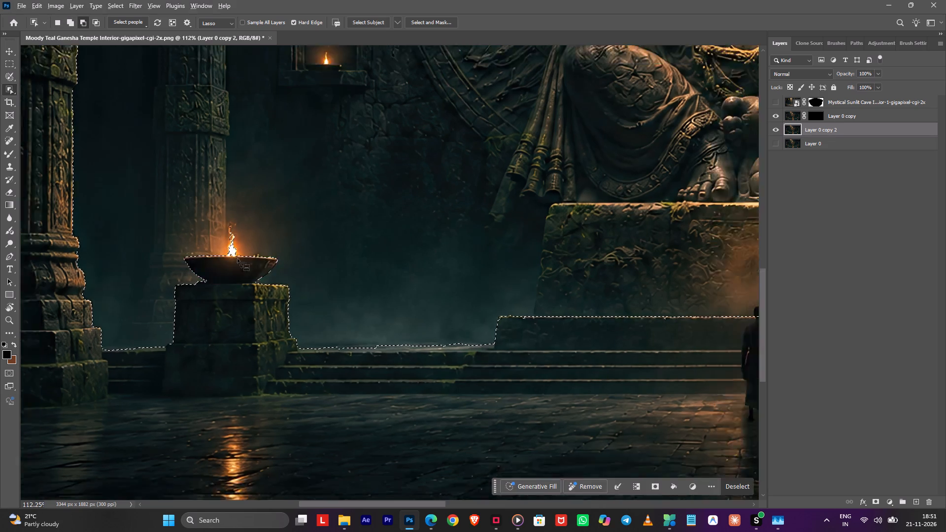
scroll(237, 259, "down", 8, "alt")
key("space")
key("space")
key("space")
key("space")
key("space")
key("space")
left_click_drag(556, 266, 371, 252)
scroll(535, 255, "up", 12, "alt")
scroll(511, 235, "down", 1, "alt")
scroll(511, 235, "up", 2, "alt")
left_click_drag(479, 231, 492, 249, "shift")
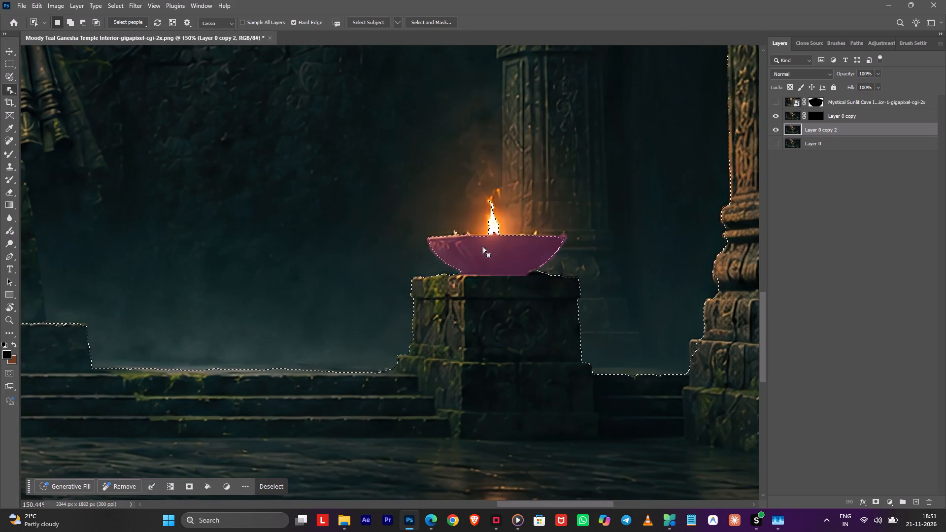
left_click_drag(488, 244, 498, 250, "alt")
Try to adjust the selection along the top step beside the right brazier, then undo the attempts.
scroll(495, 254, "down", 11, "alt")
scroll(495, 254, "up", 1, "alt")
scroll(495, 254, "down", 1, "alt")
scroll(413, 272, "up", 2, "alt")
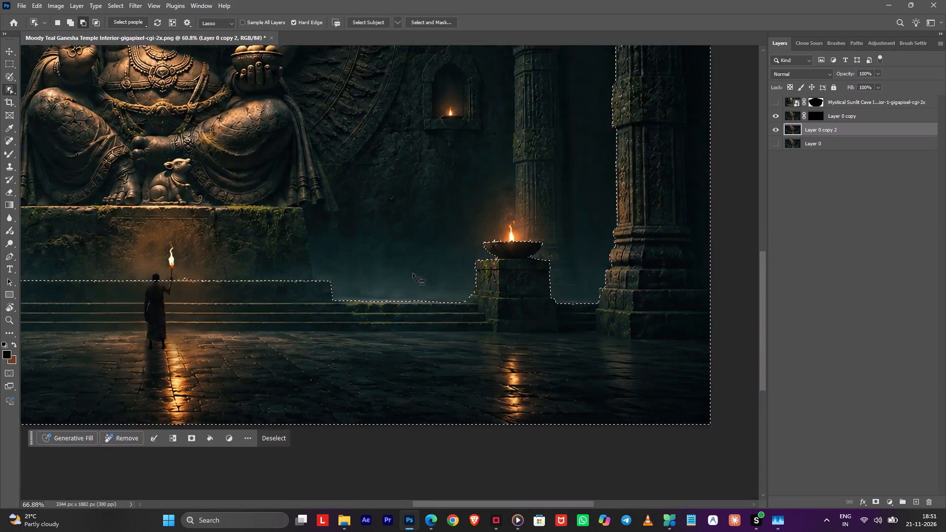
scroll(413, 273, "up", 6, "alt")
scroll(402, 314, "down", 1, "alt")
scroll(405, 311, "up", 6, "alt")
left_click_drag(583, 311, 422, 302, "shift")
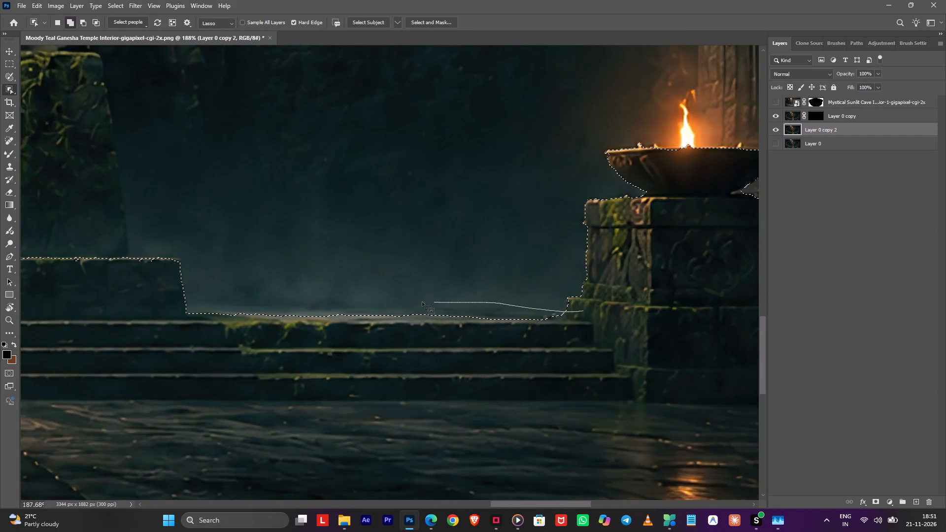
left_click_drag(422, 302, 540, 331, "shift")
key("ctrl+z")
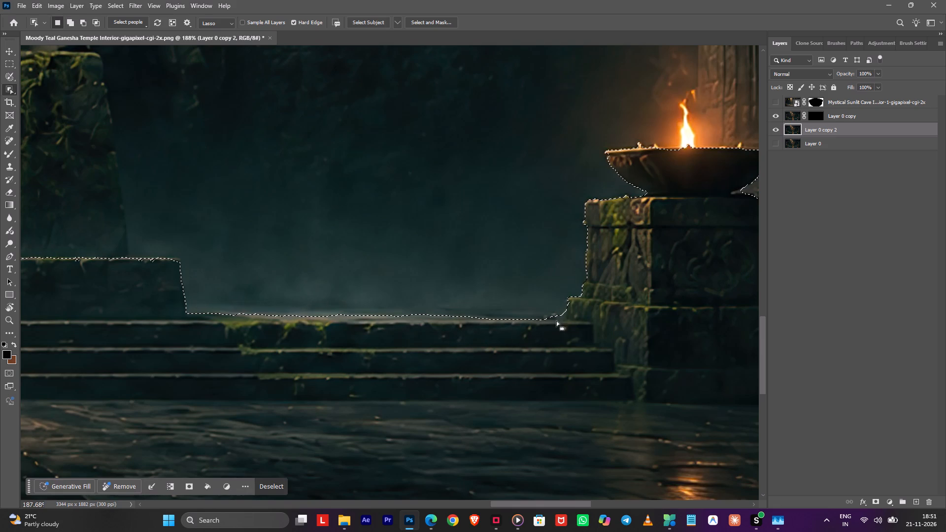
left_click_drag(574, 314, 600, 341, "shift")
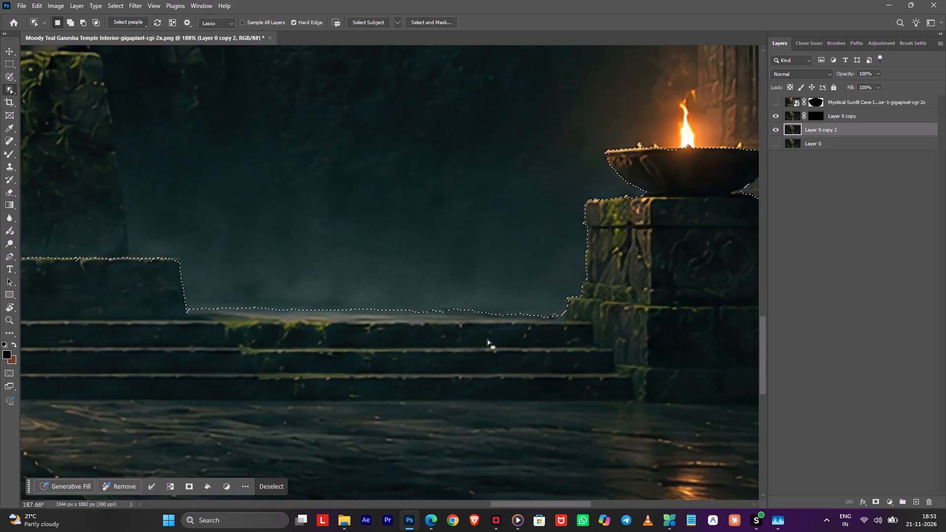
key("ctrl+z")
Add a layer mask to Layer 0 copy 2 from the foreground selection.
scroll(492, 330, "down", 6, "alt")
scroll(503, 325, "up", 1, "alt")
scroll(503, 325, "down", 5, "alt")
key("space")
key("space")
key("space")
key("space")
key("space")
key("space")
left_click_drag(236, 319, 445, 312)
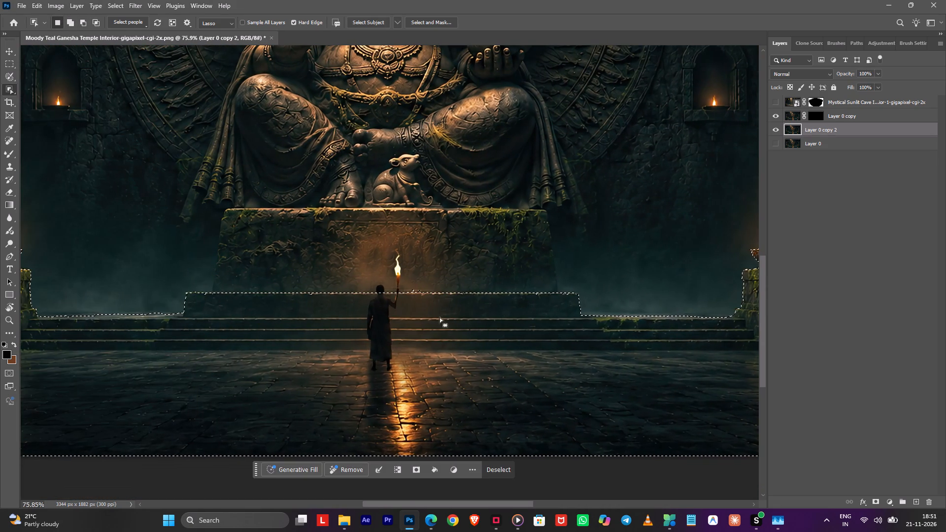
left_click(419, 470)
Paint white on the layer mask with a 176 px Brush to fill the gap at the image's left edge beside the pillar.
scroll(455, 329, "down", 5, "alt")
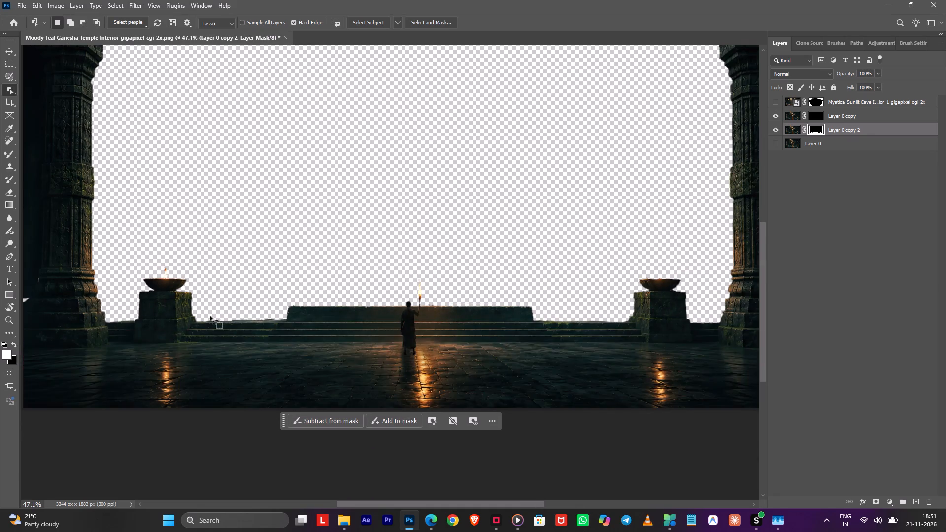
scroll(161, 280, "up", 5, "alt")
key("space")
key("space")
key("space")
left_click_drag(227, 296, 389, 293)
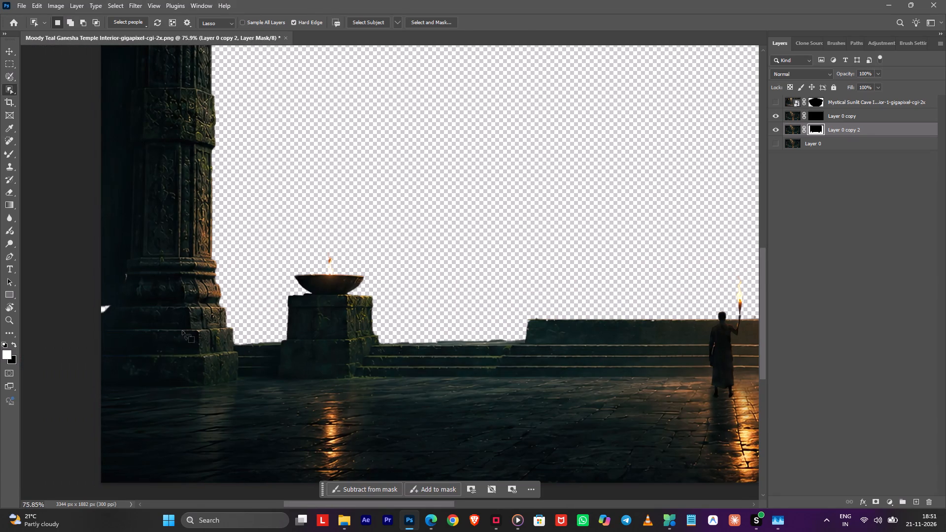
key("b")
left_click_drag(134, 259, 95, 361)
key("ctrl+z")
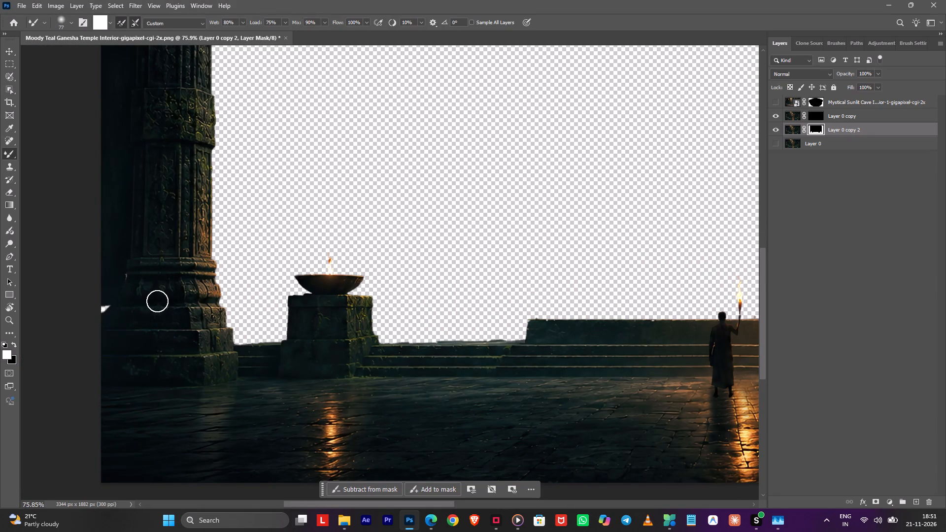
right_click(8, 154)
left_click(59, 155)
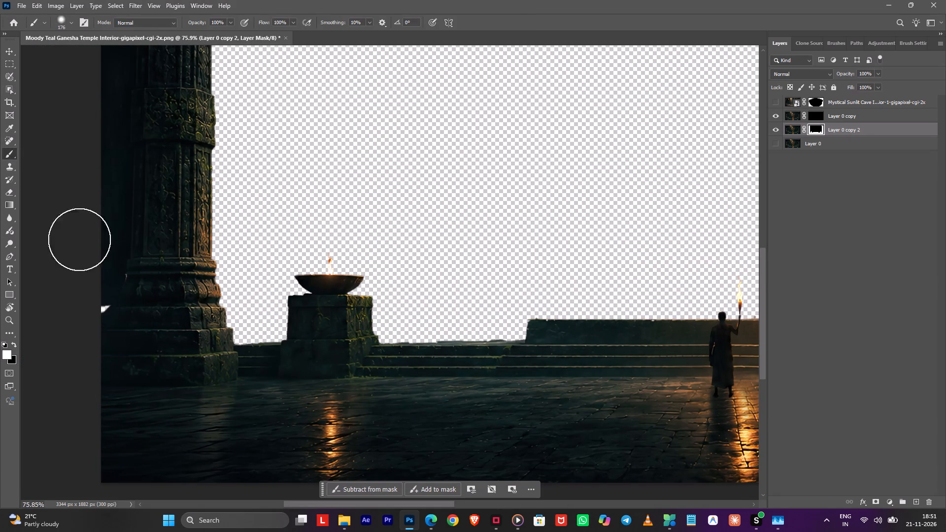
left_click_drag(91, 279, 121, 345)
Restore the left edge of the left brazier's pedestal on the mask with a hard 23 px white brush.
right_click_drag(338, 321, 314, 334, "alt")
scroll(314, 313, "up", 4, "alt")
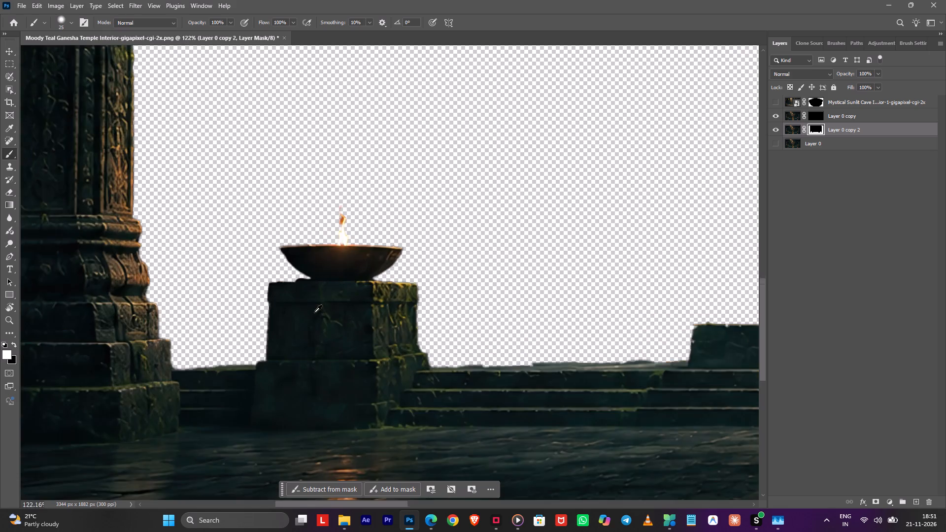
scroll(314, 312, "up", 7, "alt")
right_click_drag(301, 291, 291, 443, "alt")
left_click(252, 281)
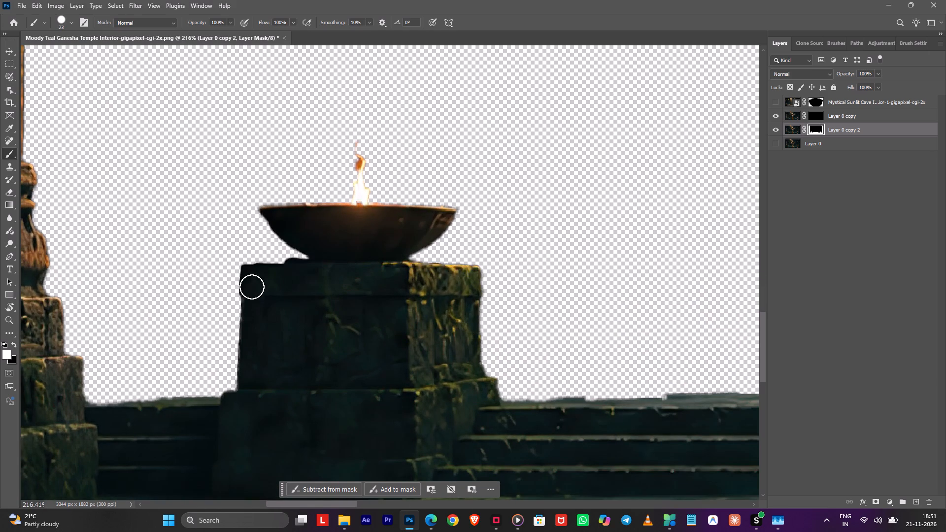
left_click(247, 386, "shift")
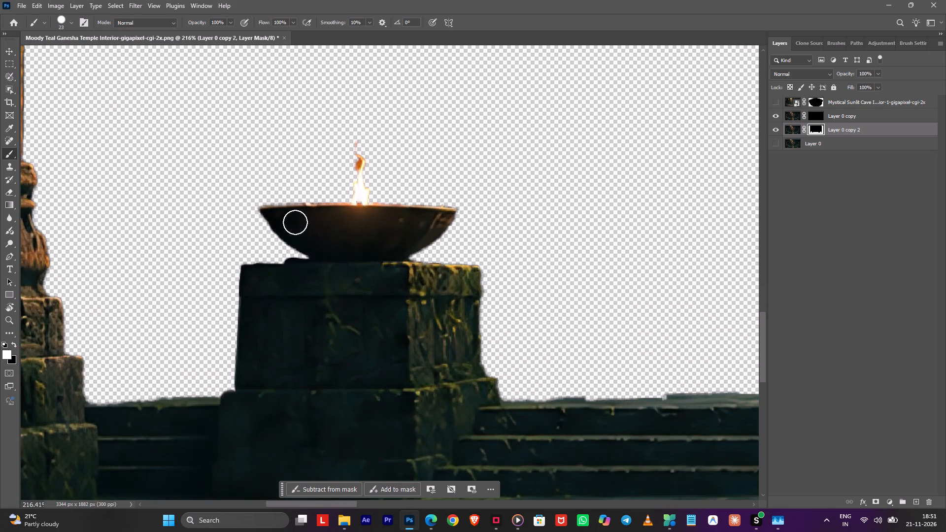
Clean up the left brazier's bowl rim and left side on the mask with white brushes of 23 and 12 px.
left_click_drag(295, 222, 420, 225)
left_click_drag(356, 130, 356, 231)
key("ctrl+z")
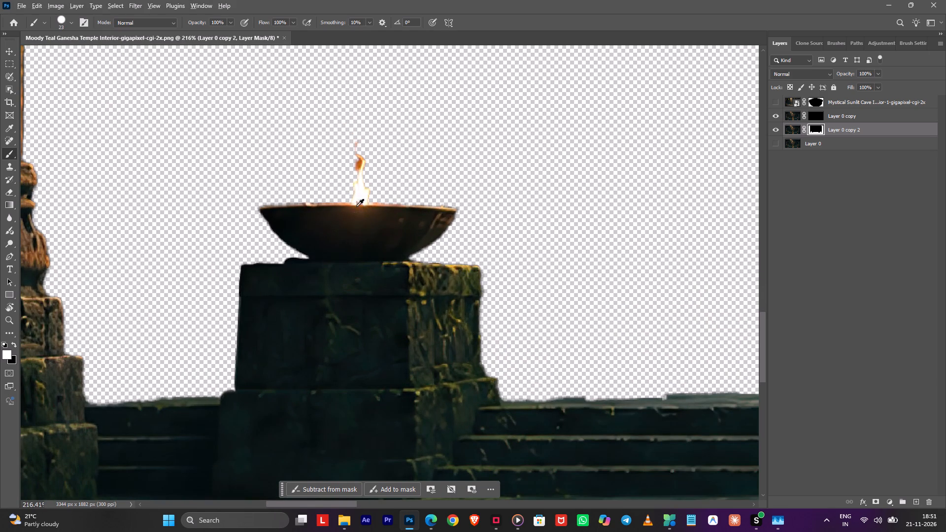
left_click(359, 216)
left_click(282, 216, "shift")
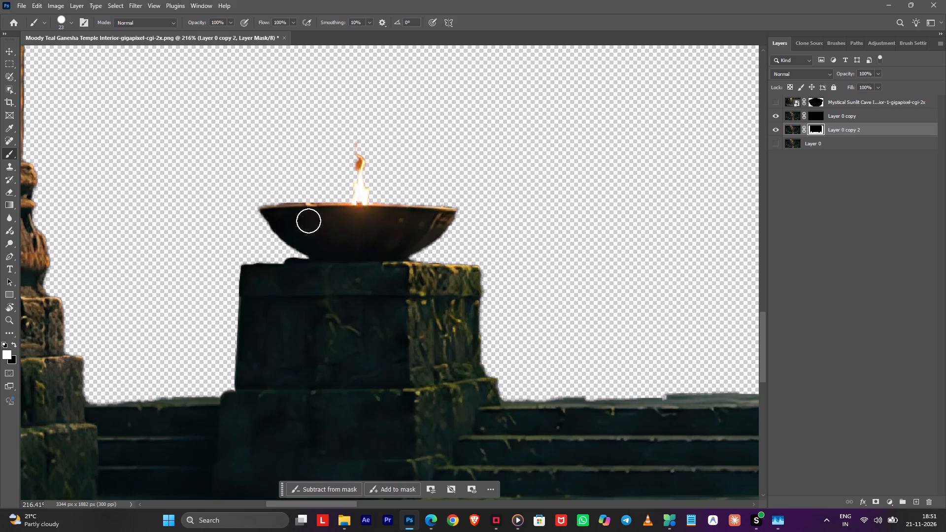
left_click(438, 218, "shift")
right_click_drag(304, 210, 297, 210, "alt")
left_click(267, 209, "shift")
left_click_drag(263, 210, 275, 223)
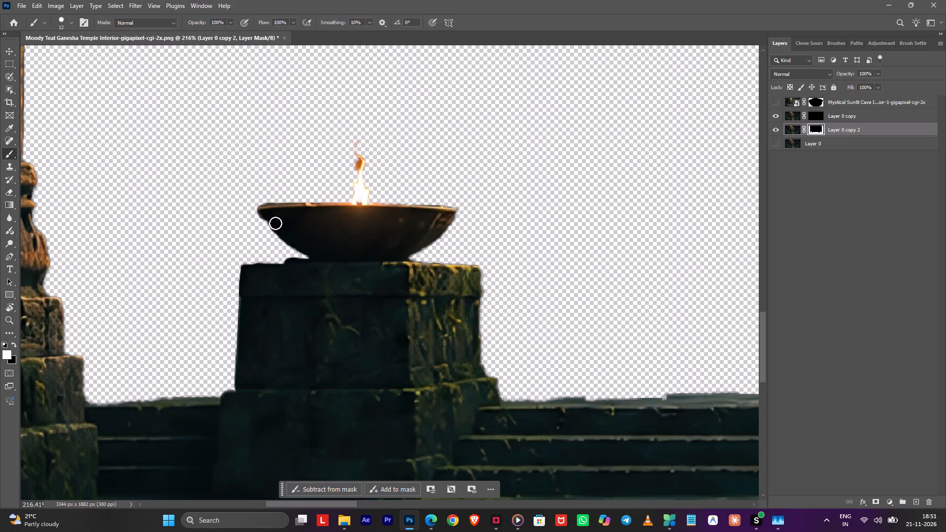
left_click_drag(275, 223, 330, 249)
Reveal the flame above the right brazier by painting white on the Layer 0 copy 2 mask with a 37 px Brush.
scroll(344, 251, "down", 8, "alt")
scroll(350, 252, "up", 1, "alt")
scroll(350, 252, "down", 3, "alt")
key("space")
key("space")
key("space")
key("space")
key("space")
key("space")
key("space")
key("space")
key("space")
key("space")
key("space")
key("space")
key("space")
key("space")
left_click_drag(614, 238, 361, 234)
left_click(518, 225)
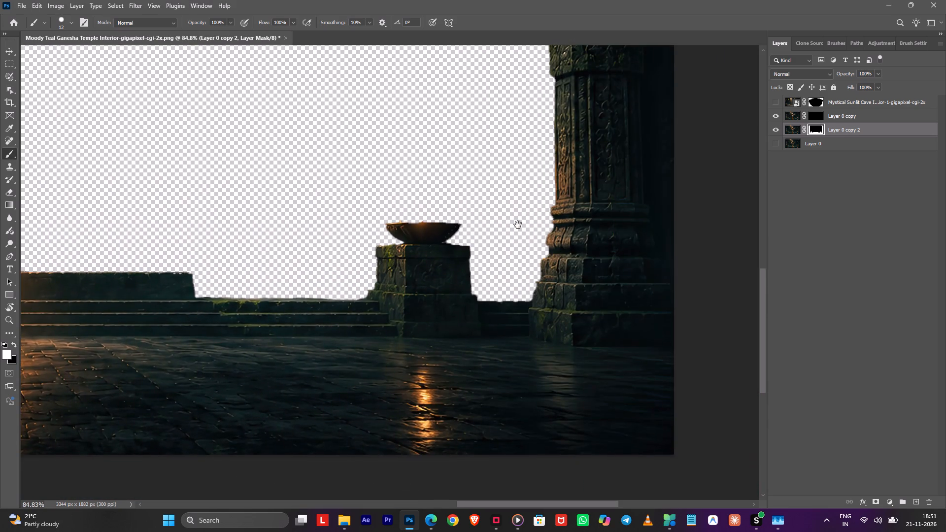
scroll(431, 231, "up", 8, "alt")
right_click_drag(388, 214, 402, 216, "alt")
left_click_drag(397, 220, 418, 213)
key("ctrl+z")
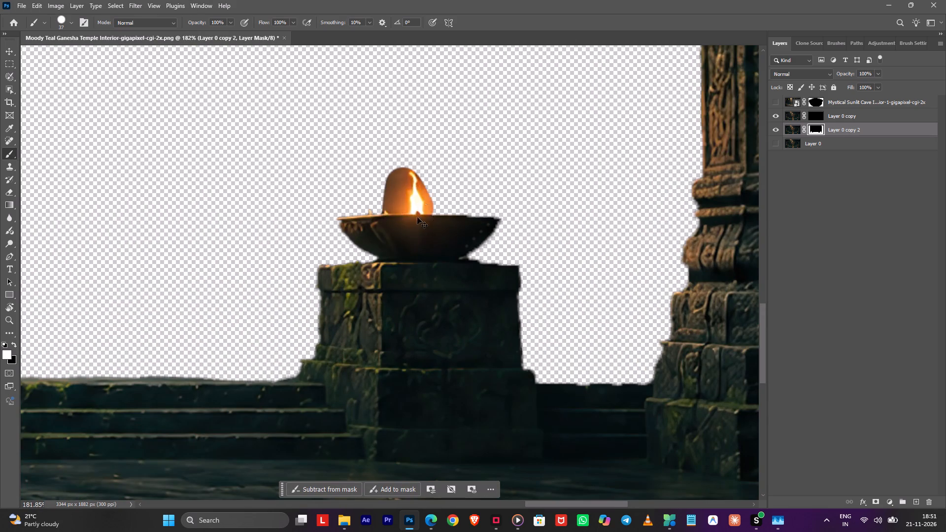
scroll(415, 207, "up", 5, "alt")
left_click_drag(413, 222, 412, 213)
Mask out the glow around the right brazier's flame by painting black outside an object selection of the flame, then deselect.
key("shift+w")
left_click_drag(409, 142, 429, 169, "shift")
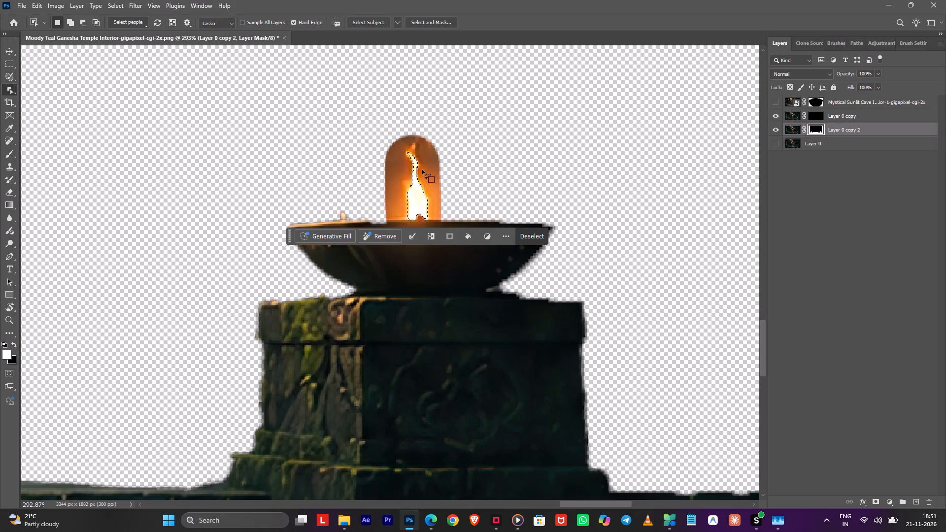
key("ctrl+shift+i")
key("b")
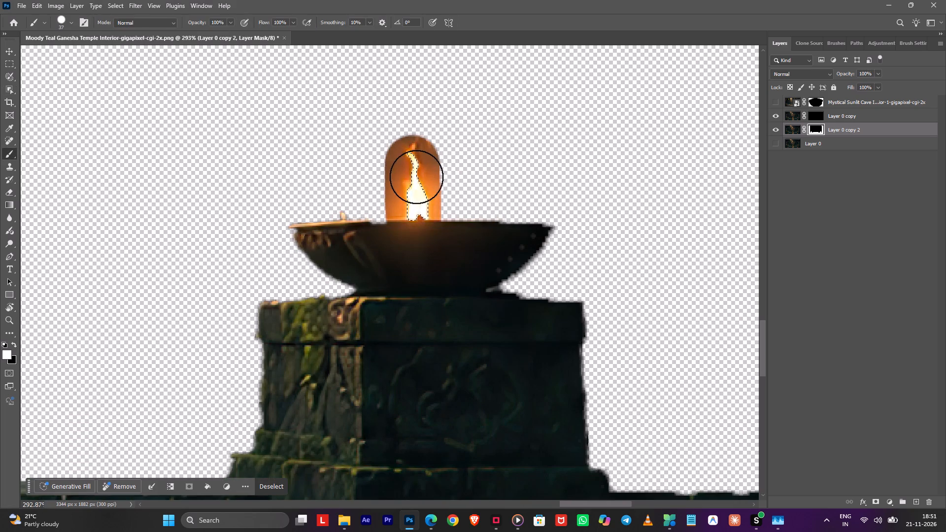
key("x")
left_click_drag(378, 190, 405, 151)
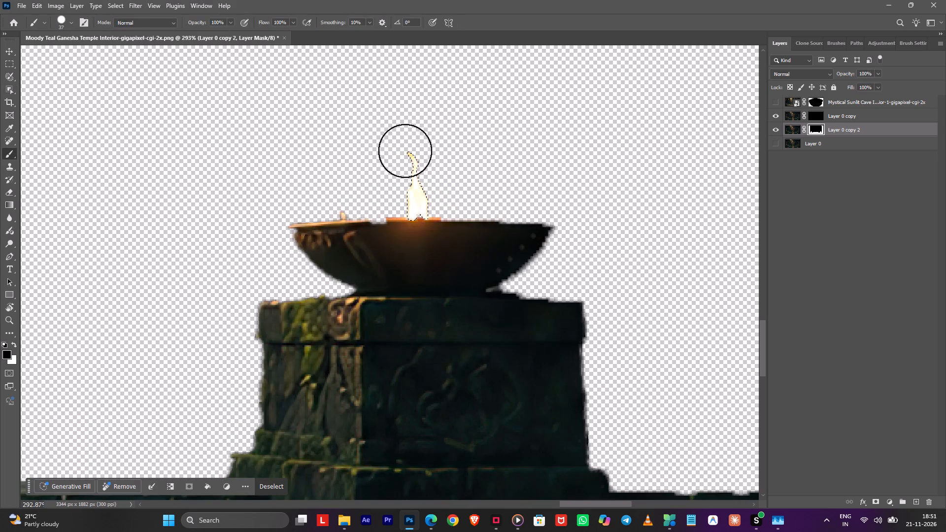
left_click_drag(405, 151, 461, 152)
left_click(442, 195)
left_click(340, 187, "shift")
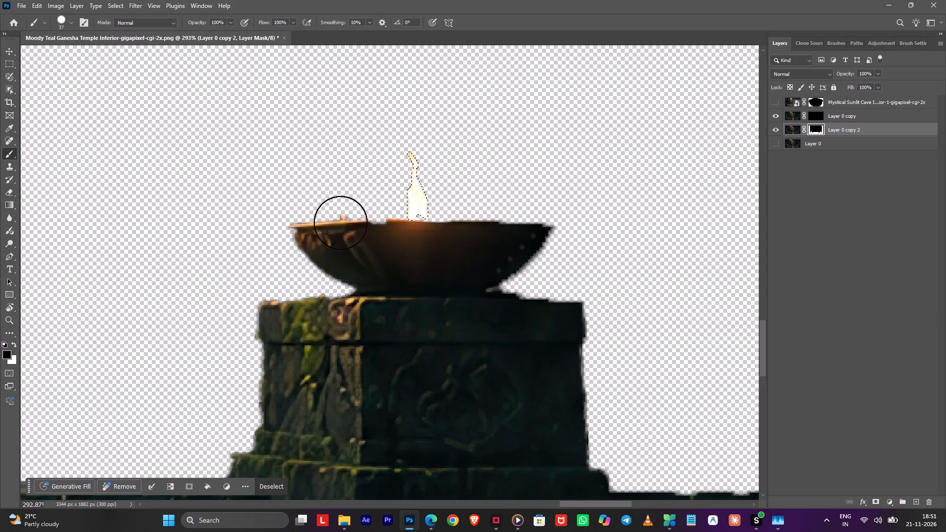
left_click(275, 482)
Restore the right brazier bowl's rim and the curved right side on the mask with a 16 px white brush.
key("x")
left_click(361, 249)
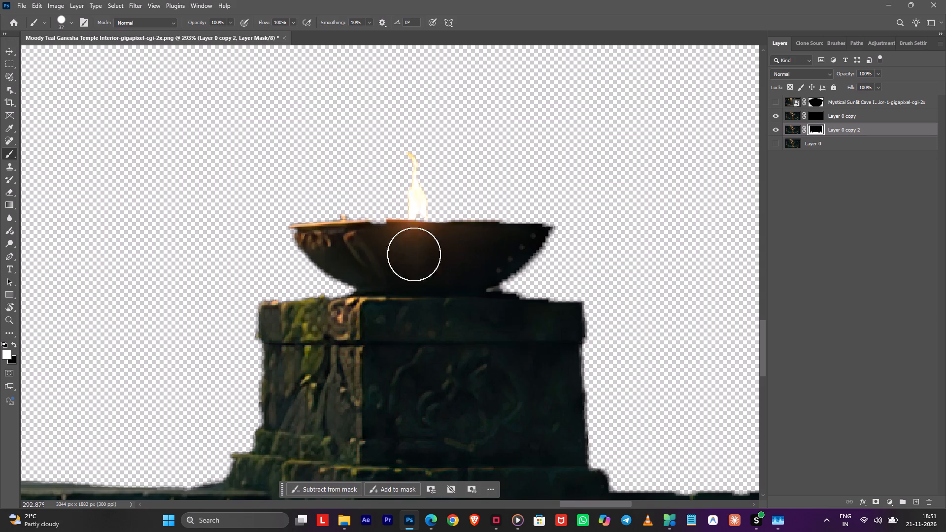
right_click_drag(524, 250, 508, 250, "alt")
left_click(531, 233, "shift")
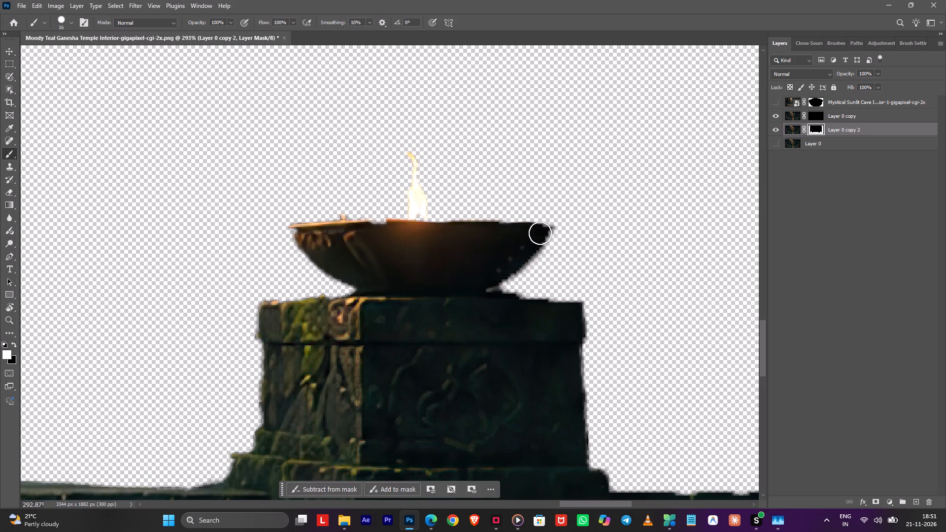
left_click(368, 231, "shift")
left_click_drag(540, 232, 523, 246)
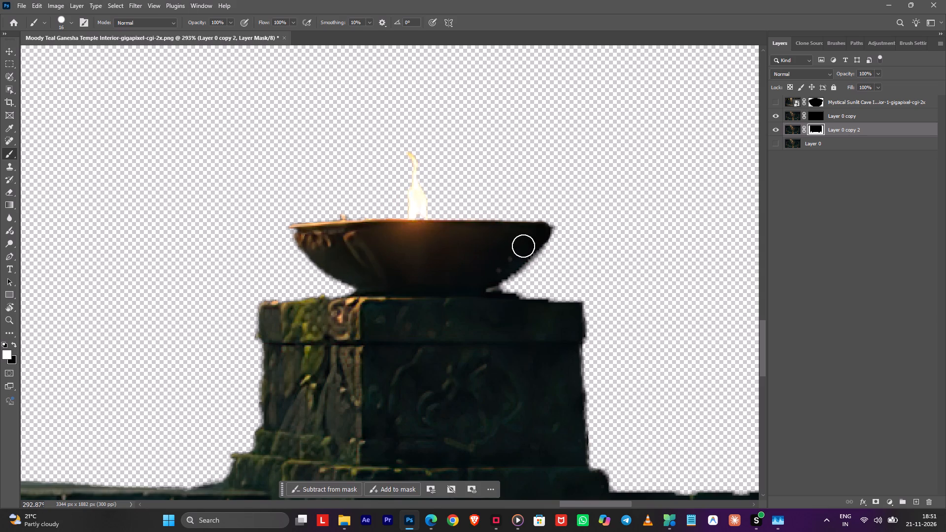
left_click_drag(523, 246, 449, 286)
left_click_drag(538, 239, 436, 292)
left_click_drag(551, 226, 533, 247)
key("ctrl+z")
Trim the outer edges and upper rim of the right brazier's bowl on the mask with the 16 px brush in black.
key("x")
left_click_drag(569, 230, 541, 274)
left_click_drag(571, 220, 557, 217)
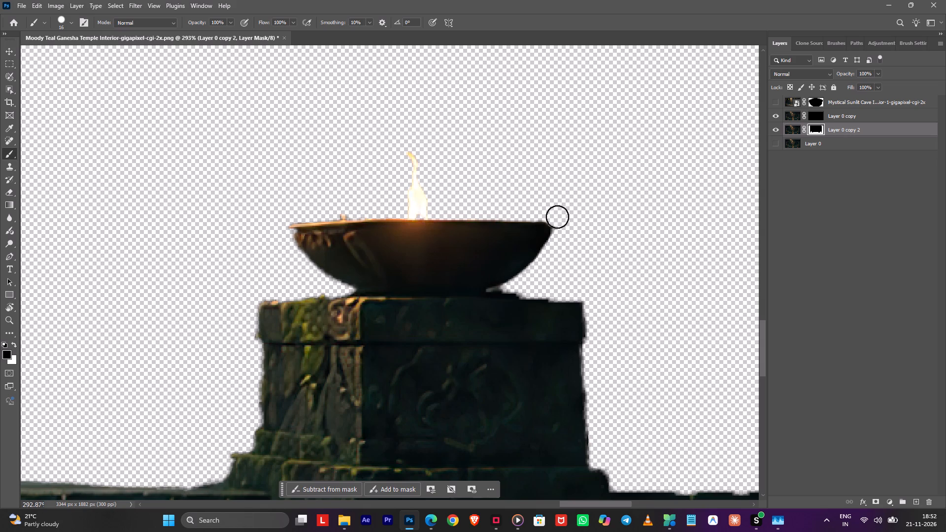
left_click_drag(557, 217, 457, 207)
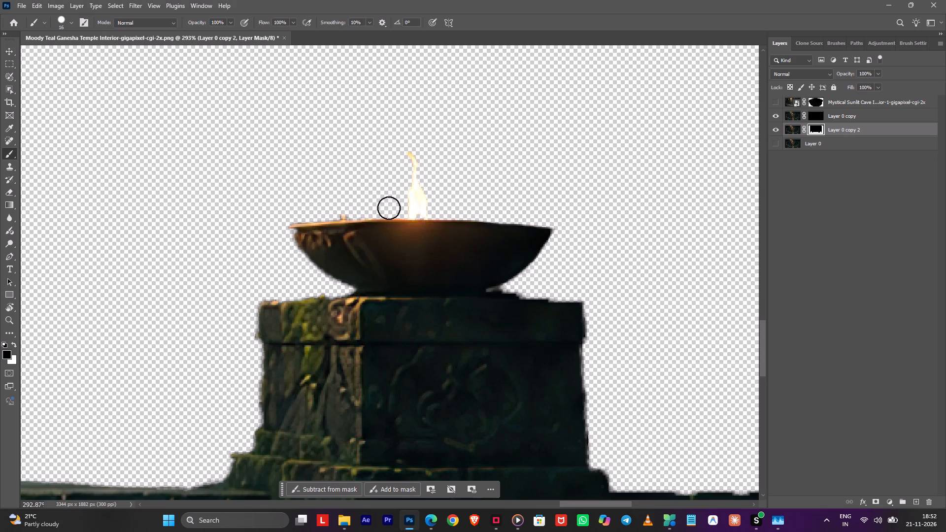
left_click(389, 208)
left_click(297, 210, "shift")
left_click_drag(276, 221, 291, 260)
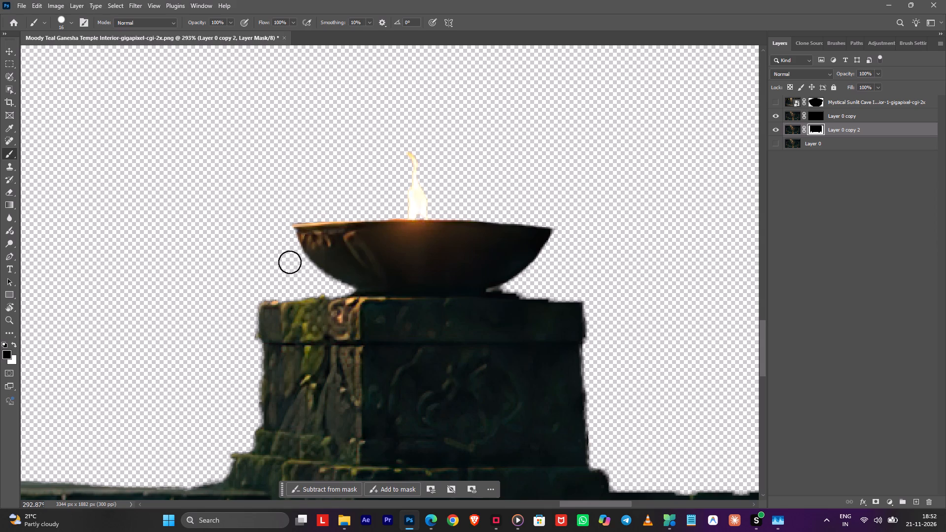
Restore the base of the right brazier's flame on the mask with an 11 px white brush.
key("x")
right_click_drag(419, 224, 415, 221, "alt")
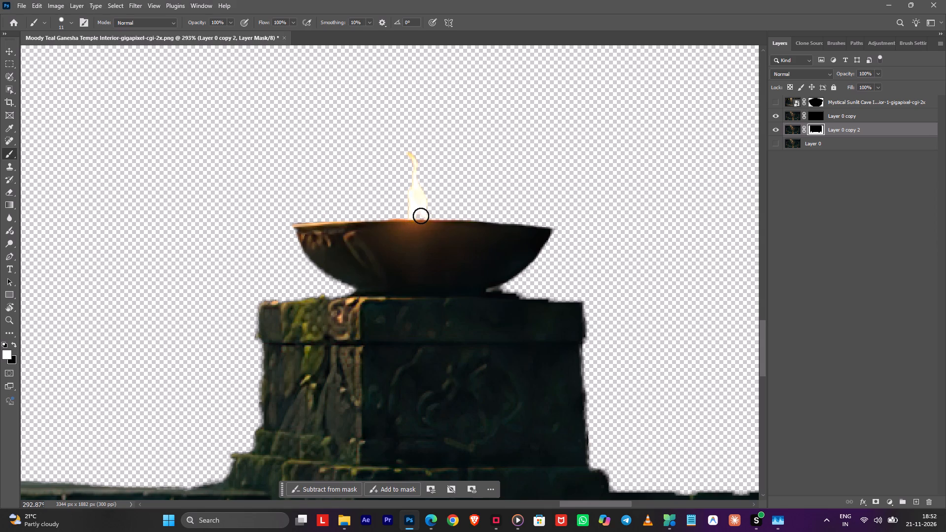
left_click_drag(419, 221, 418, 255)
Clean up the top and side edges of the right brazier's pedestal on the mask with the 11 px white brush.
scroll(423, 248, "down", 4, "alt")
scroll(423, 248, "up", 1, "alt")
scroll(423, 248, "down", 5, "alt")
scroll(423, 248, "up", 1, "alt")
scroll(423, 248, "down", 7, "alt")
scroll(365, 275, "up", 9, "alt")
scroll(375, 280, "down", 1, "alt")
scroll(375, 280, "up", 2, "alt")
left_click(401, 248)
left_click(401, 329, "shift")
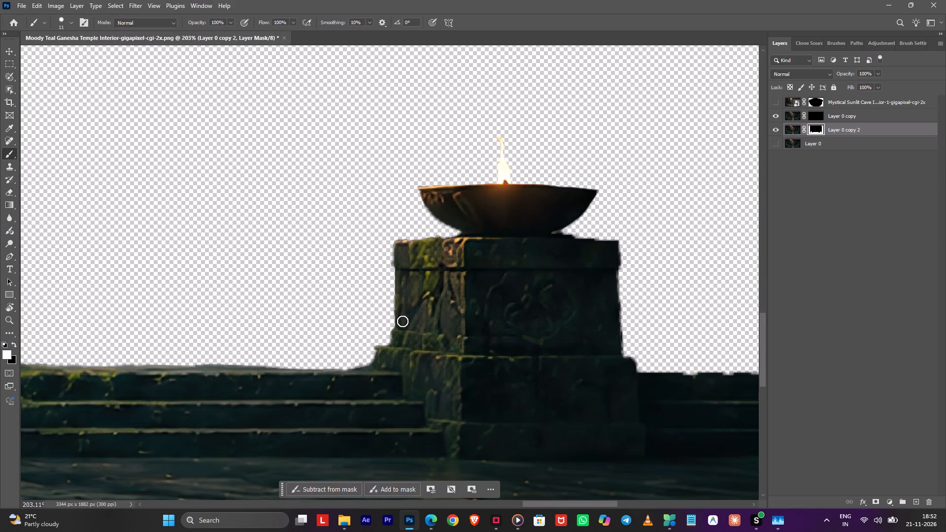
left_click(403, 246)
left_click(478, 245, "shift")
left_click_drag(616, 248, 612, 372)
key("ctrl+z")
left_click_drag(615, 251, 614, 344)
Check the whole composition with the cave frame layer shown, then hide that layer and show Layer 0.
scroll(613, 340, "down", 12, "alt")
scroll(613, 336, "up", 4, "alt")
scroll(613, 336, "down", 3, "alt")
scroll(613, 336, "up", 1, "alt")
scroll(613, 336, "down", 12, "alt")
key("space")
key("space")
key("space")
key("space")
key("space")
key("space")
key("space")
key("space")
key("space")
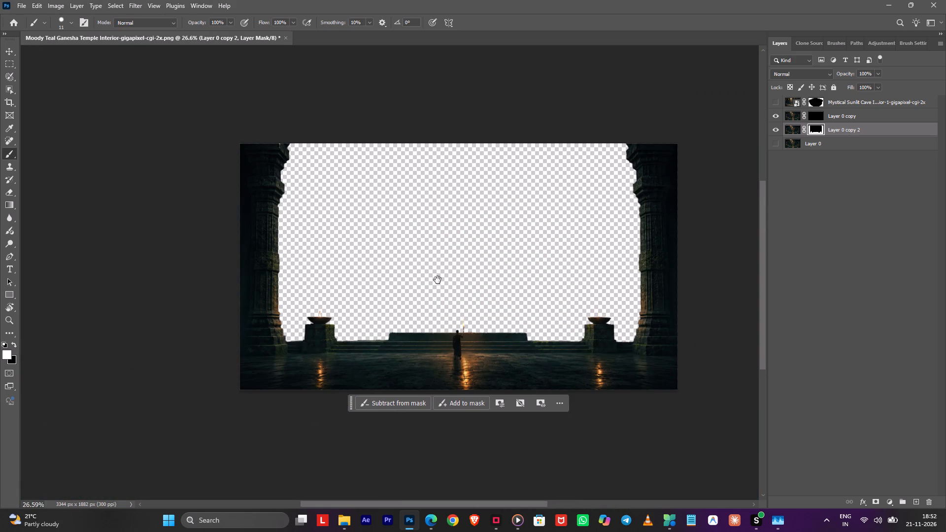
left_click_drag(438, 280, 435, 299)
left_click(771, 99)
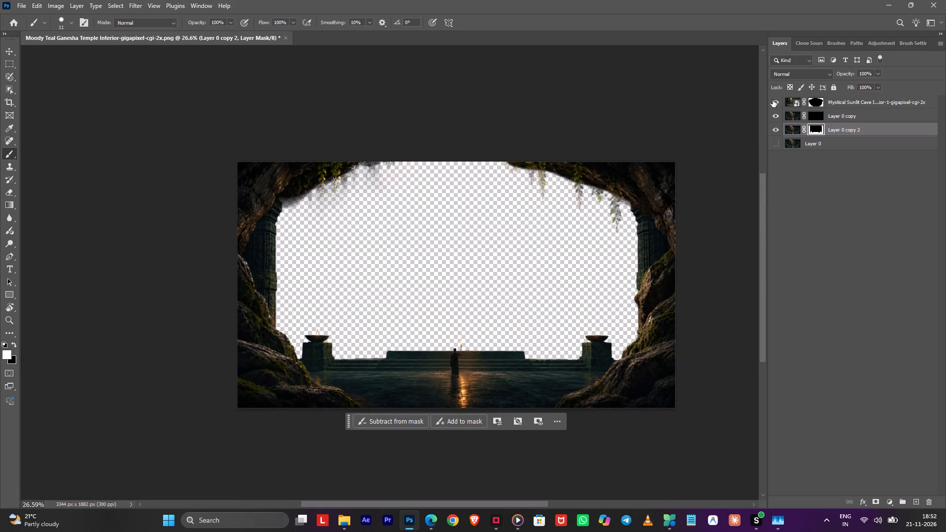
left_click(777, 139)
double_click(777, 139)
left_click(779, 100)
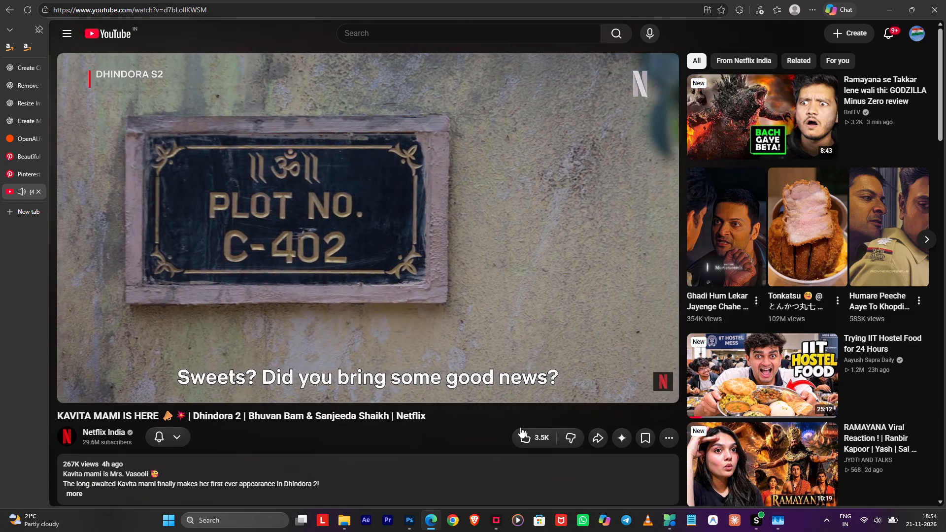
Like the Netflix India clip.
left_click(524, 432)
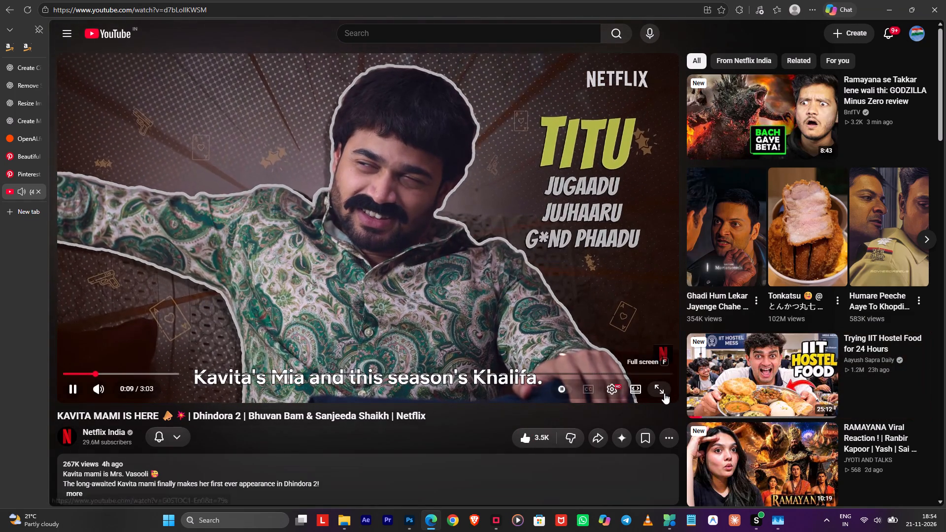
Watch the clip in full screen and choose a different playback quality for it.
left_click(664, 393)
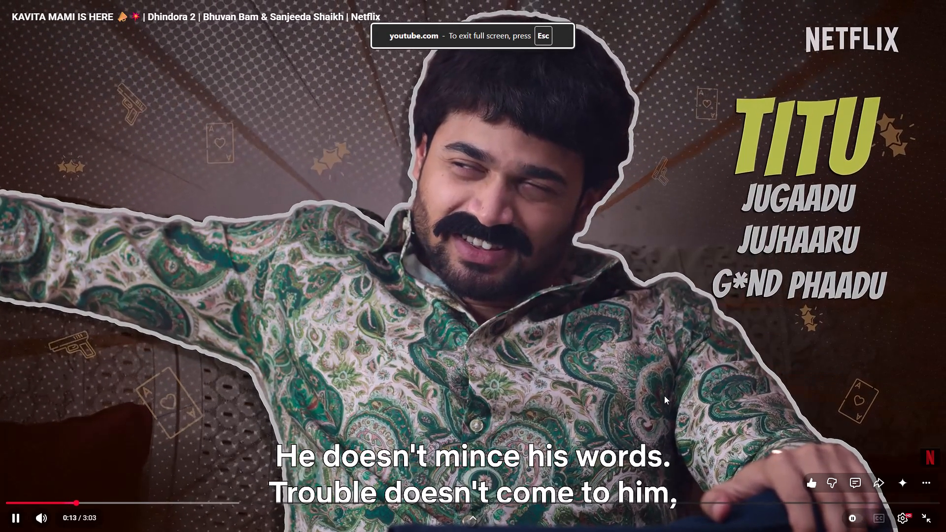
left_click(907, 519)
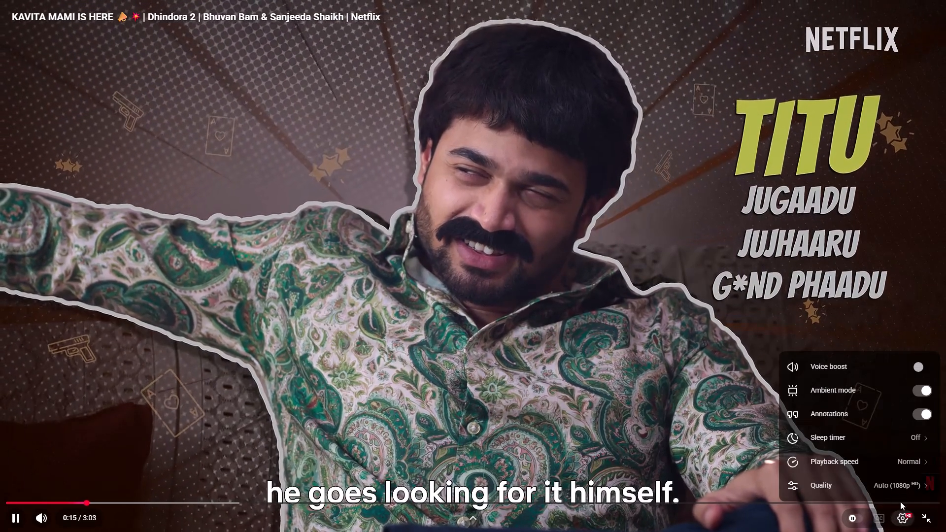
left_click(896, 482)
left_click(869, 360)
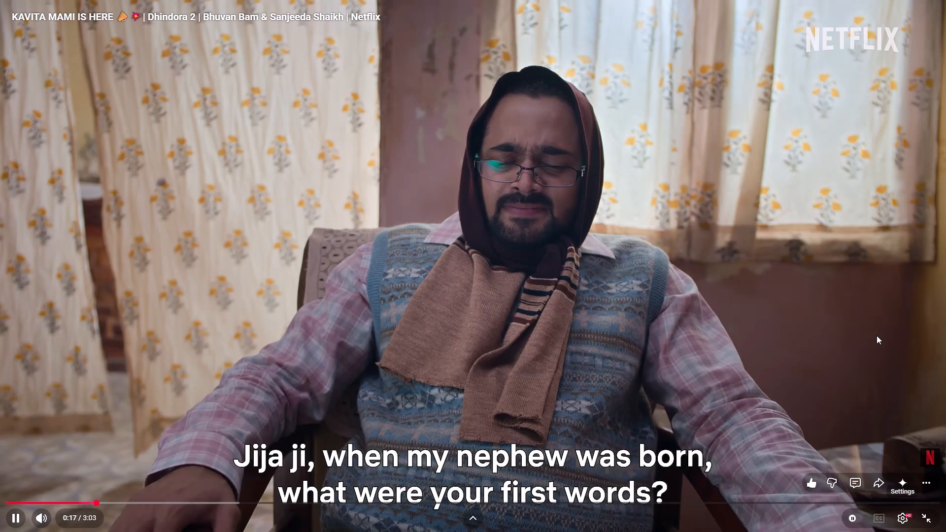